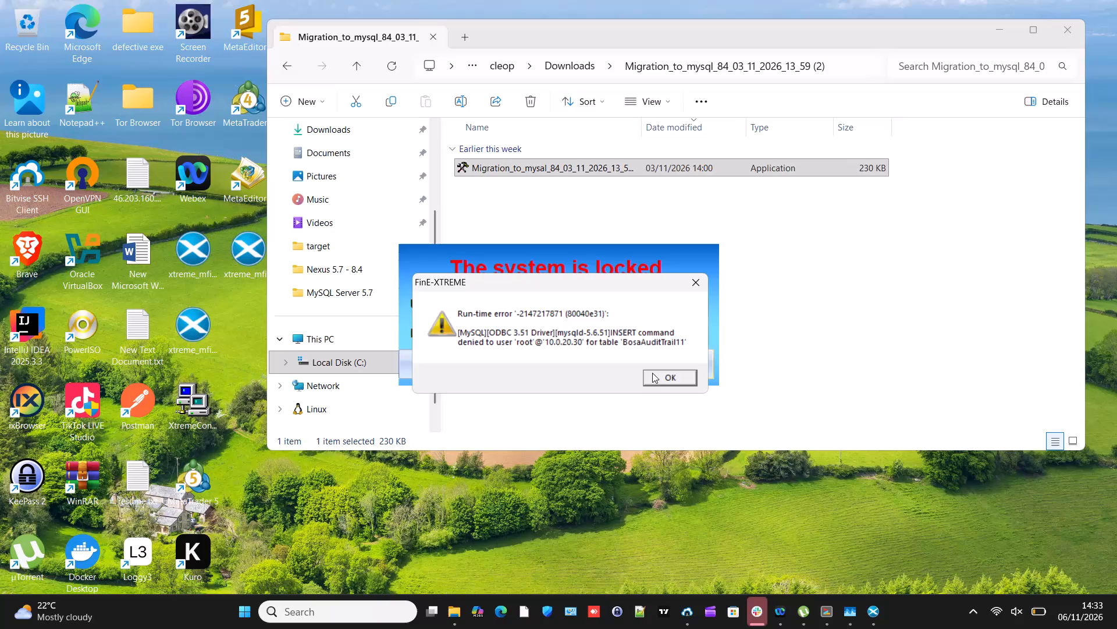
Dismiss the FinE-XTREME run-time error message.
click(652, 373)
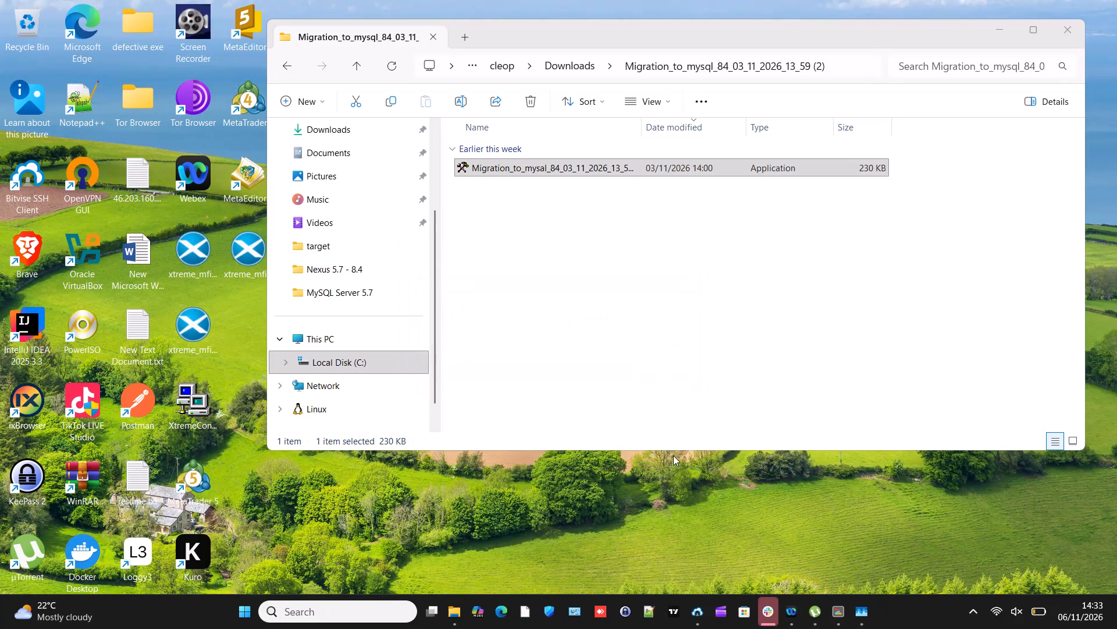
Bring the File Explorer window back up and go to the Downloads folder.
click(468, 618)
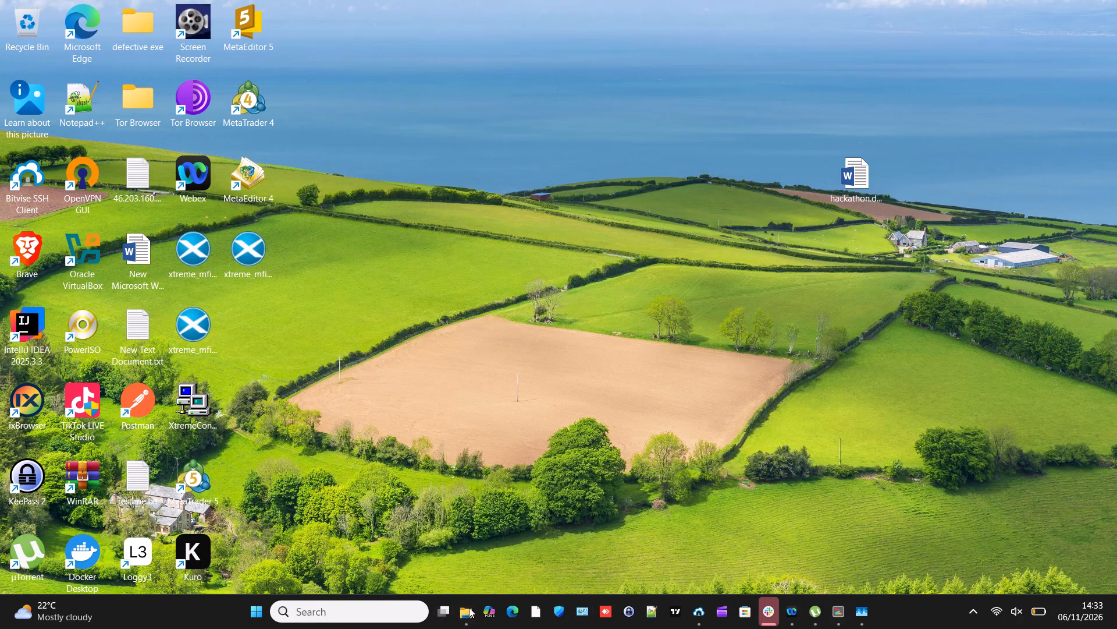
drag(474, 619, 475, 613)
click(458, 626)
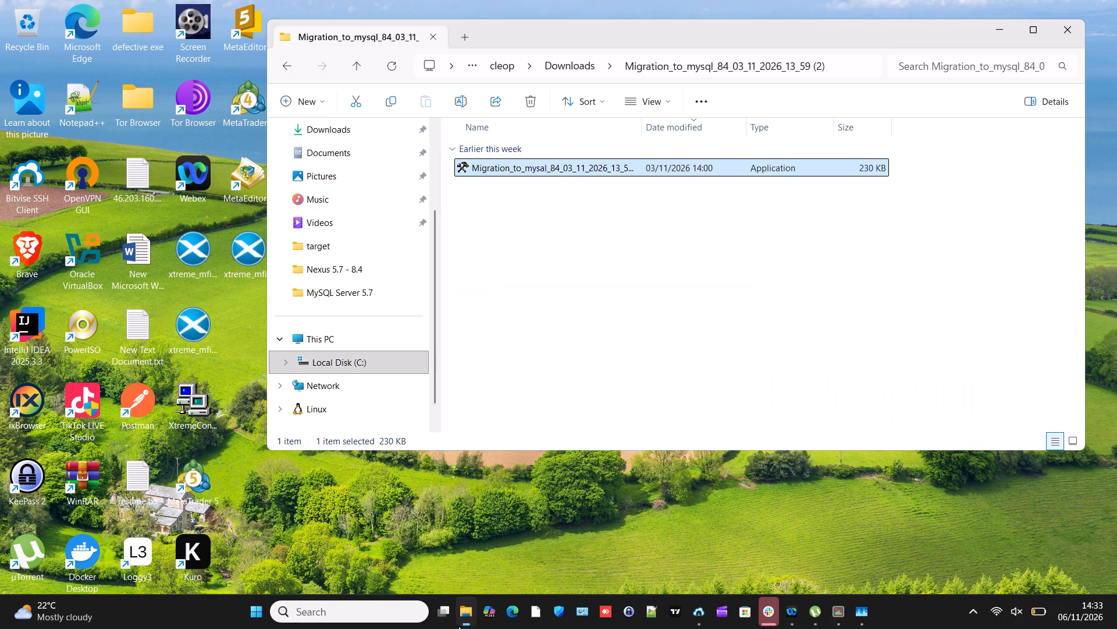
click(330, 367)
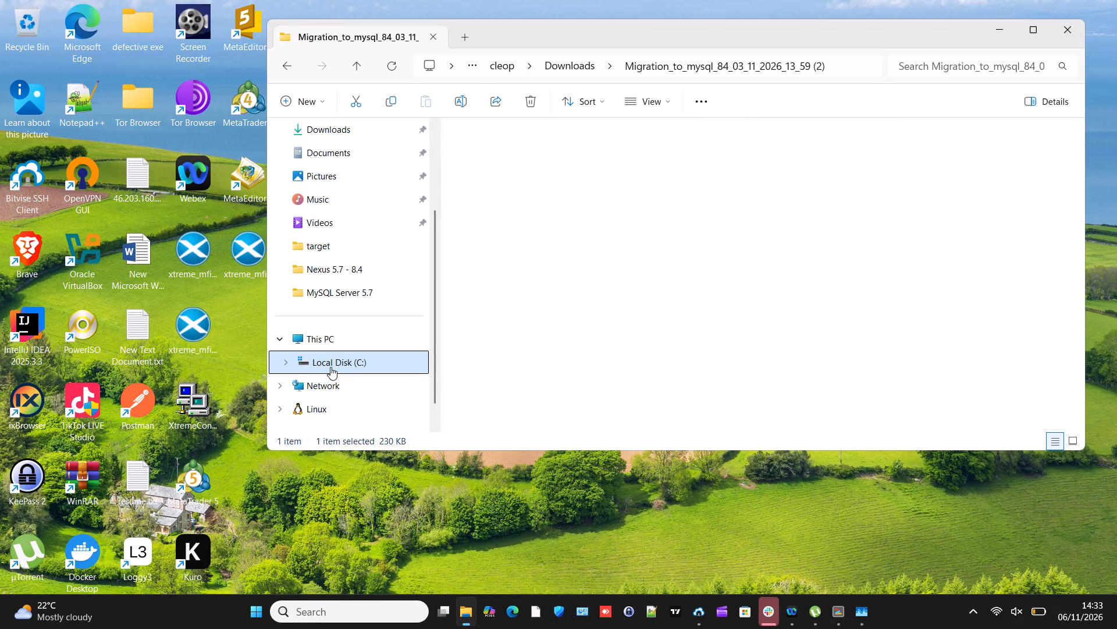
click(351, 340)
drag(366, 112, 363, 122)
click(358, 137)
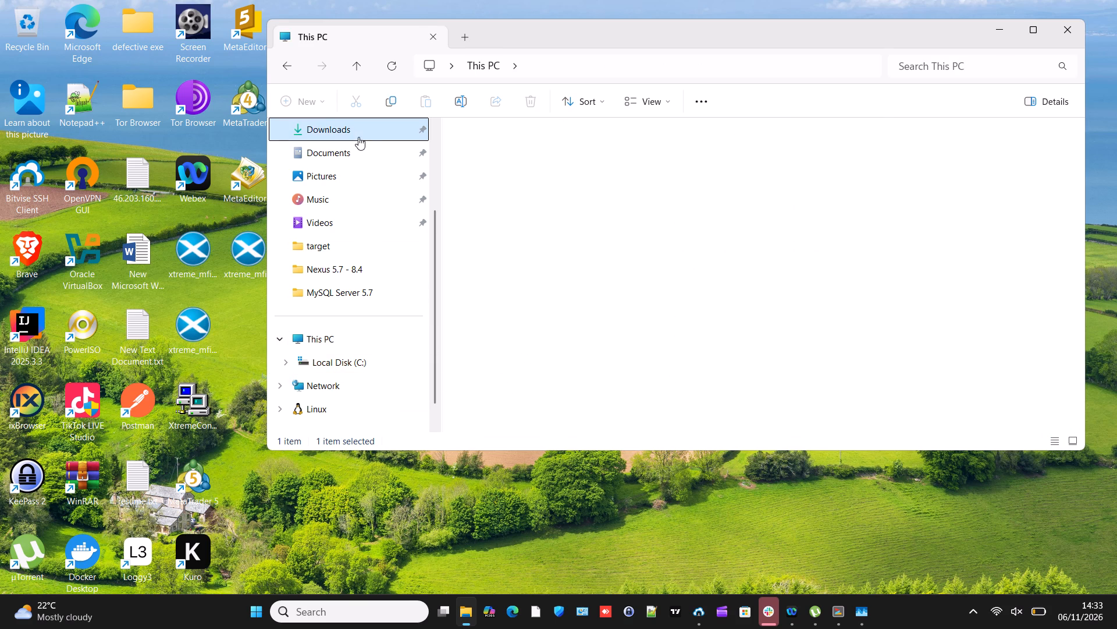
Check the contents of the Migration_to_MySQL_84_22_10_2026_16_39 and Migration_to_mysql_84_03_11_2026_13_59 folders, returning to Downloads after each.
scroll(492, 208, down, 4)
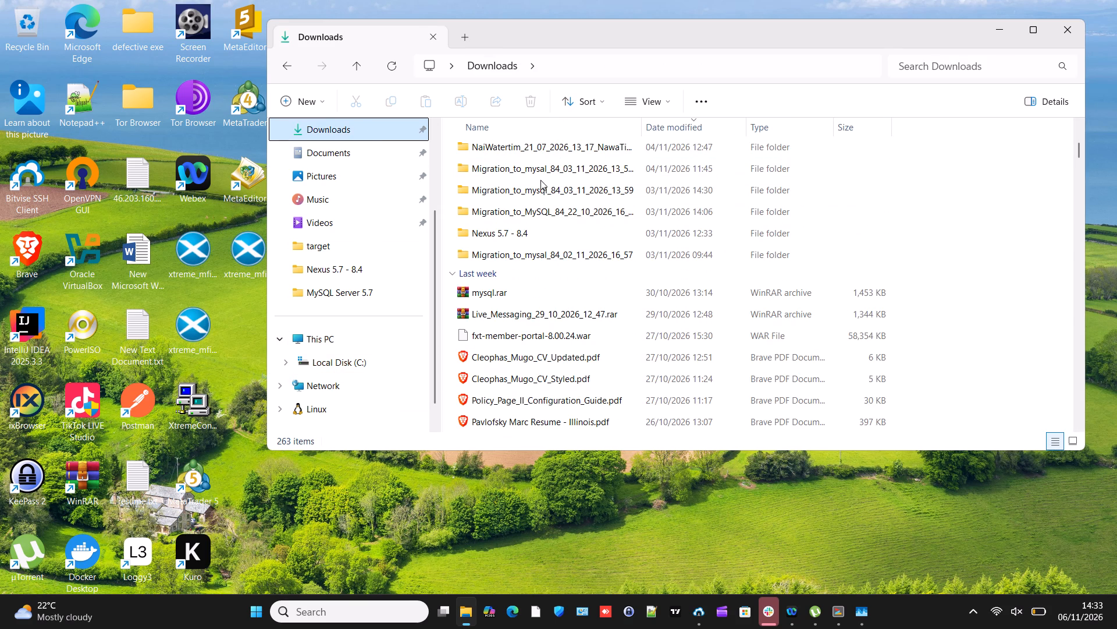
double_click(534, 212)
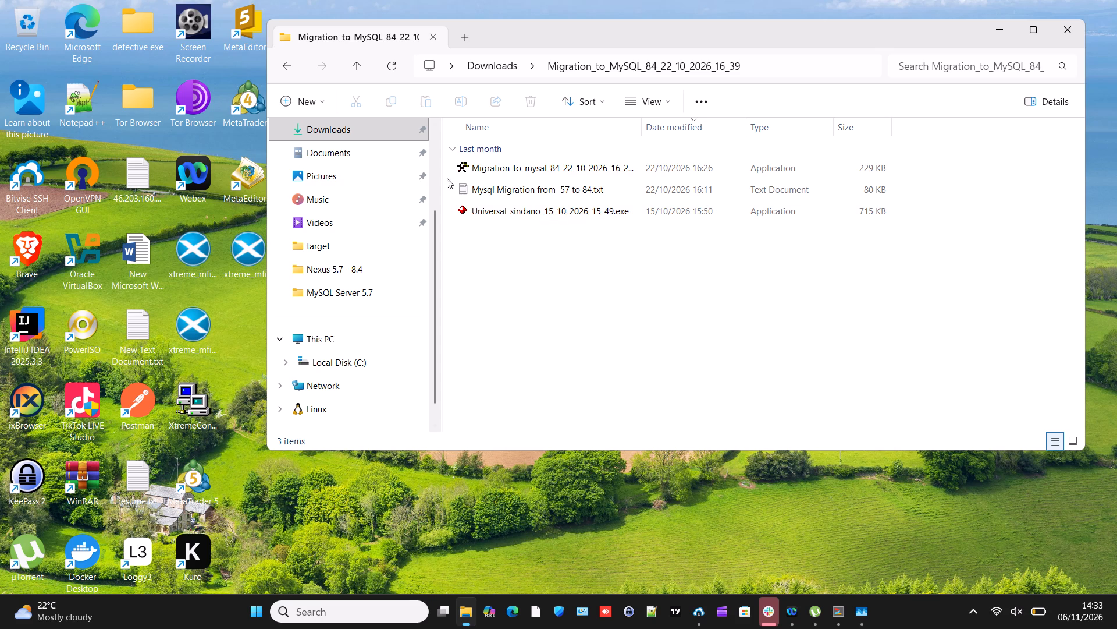
click(282, 69)
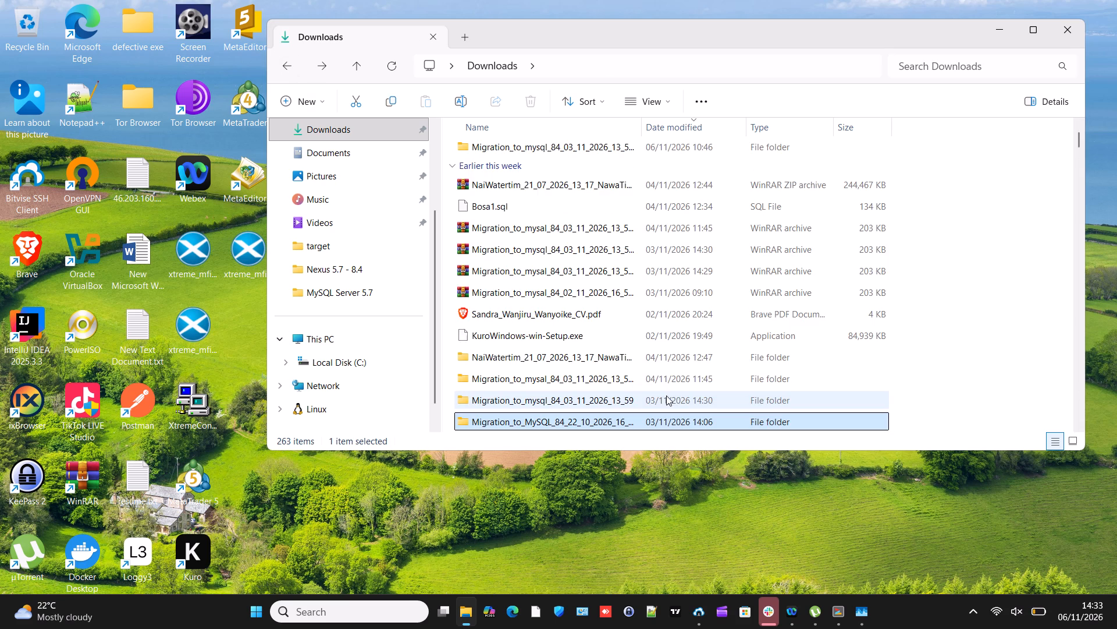
double_click(645, 401)
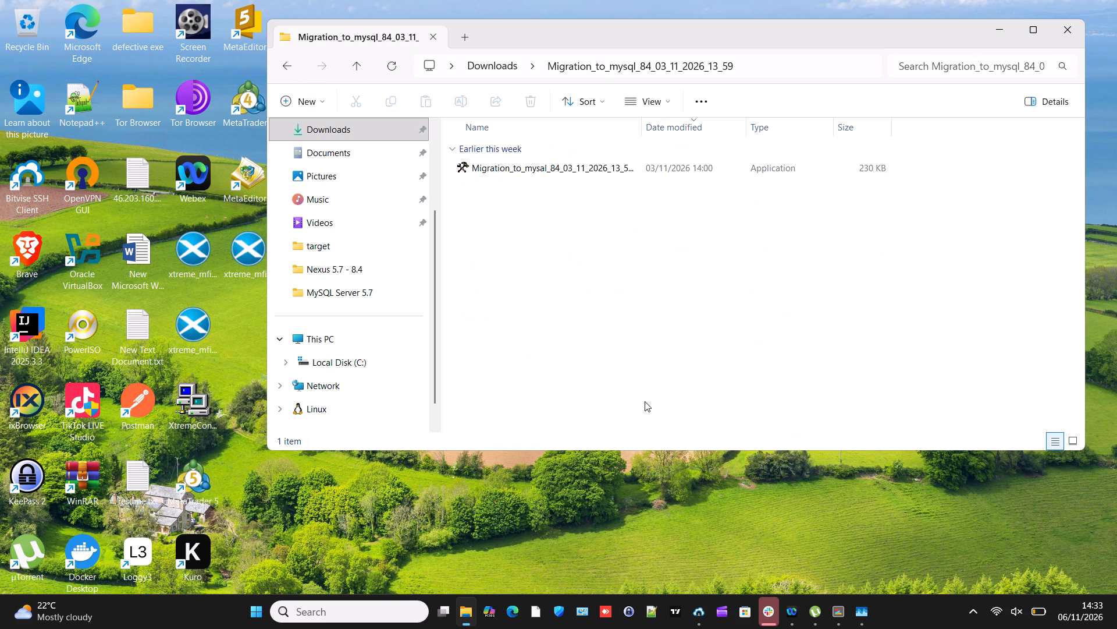
click(280, 70)
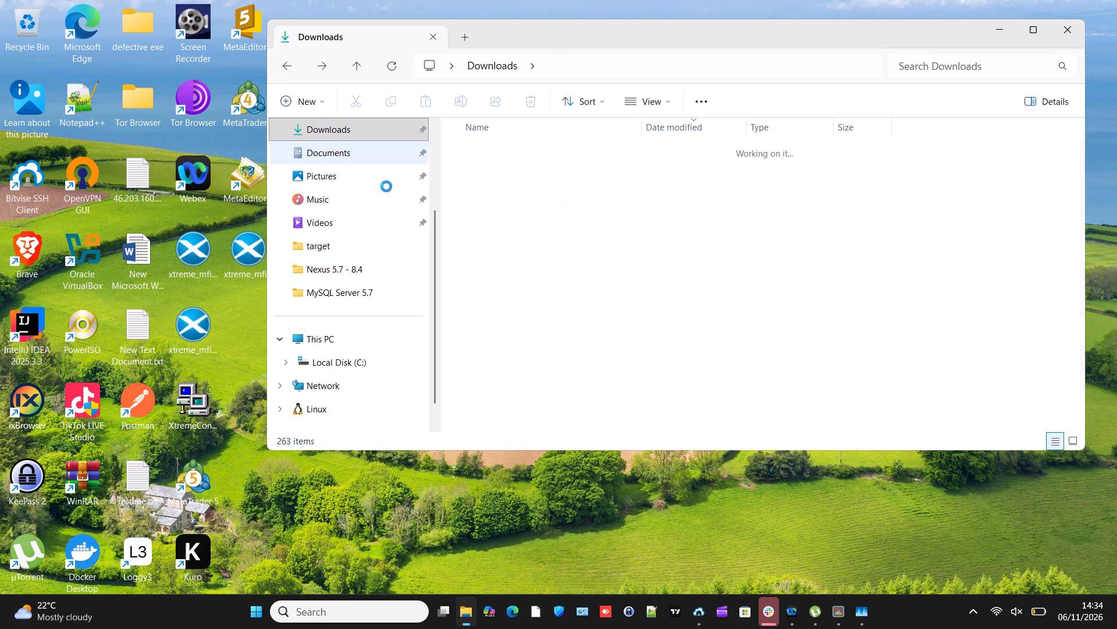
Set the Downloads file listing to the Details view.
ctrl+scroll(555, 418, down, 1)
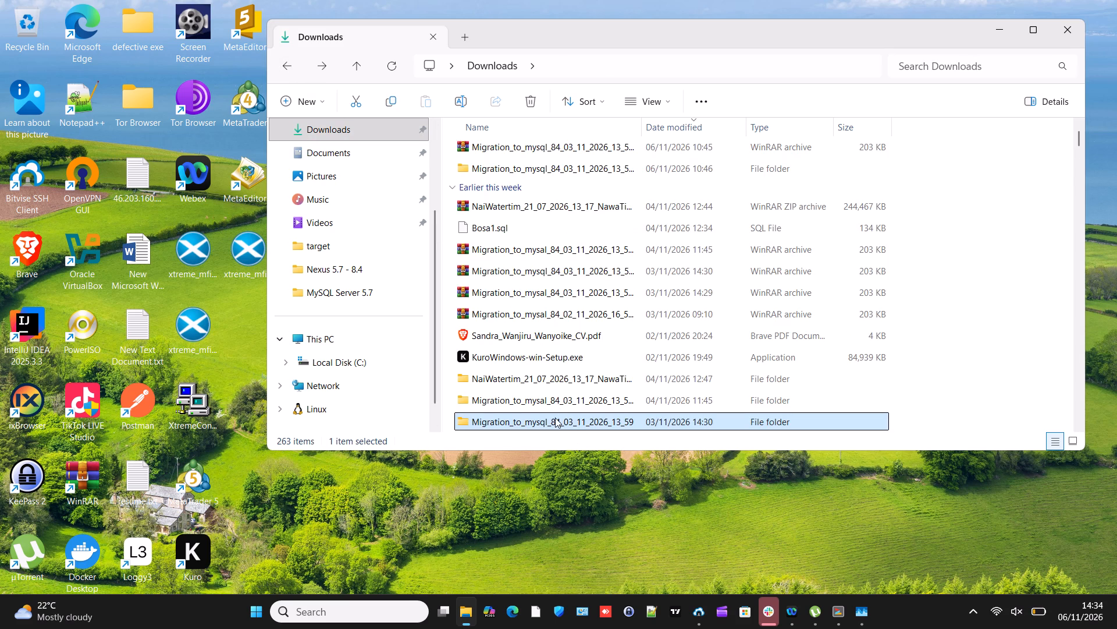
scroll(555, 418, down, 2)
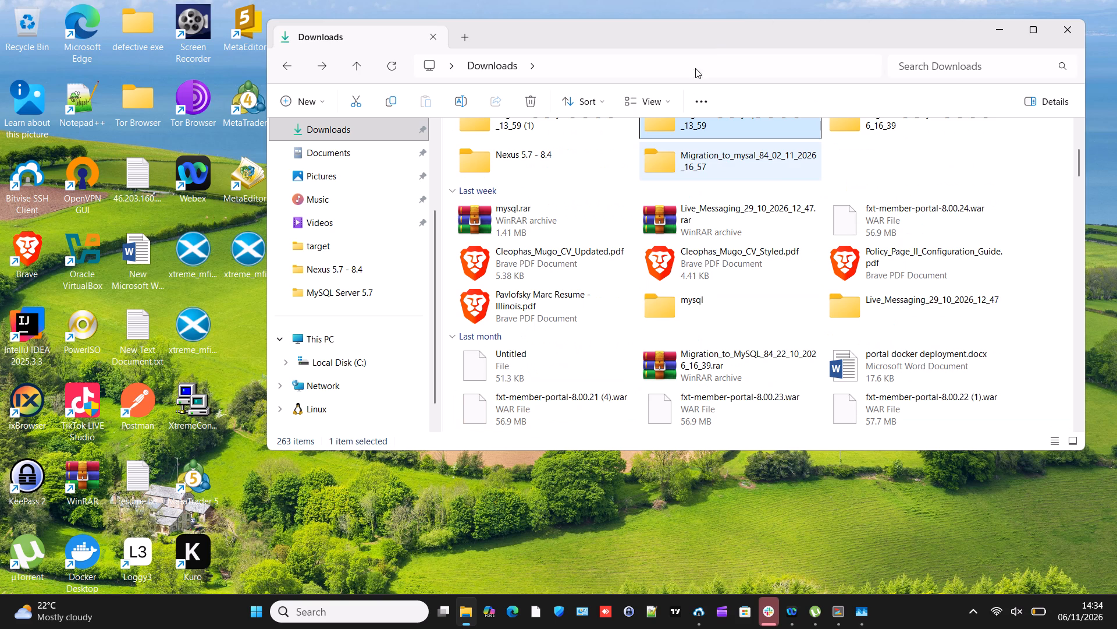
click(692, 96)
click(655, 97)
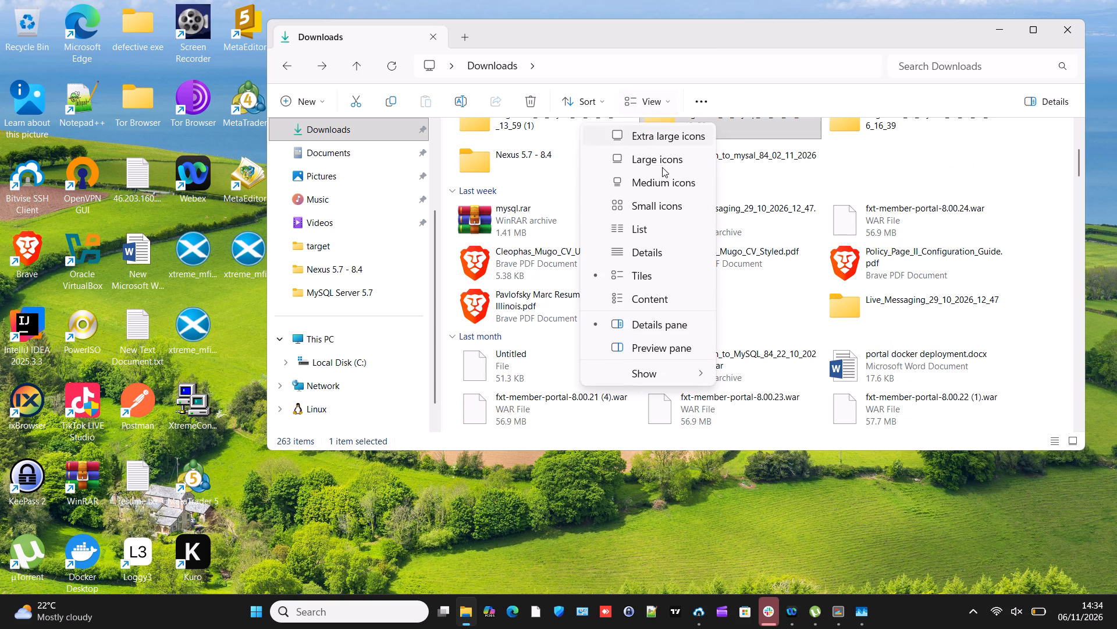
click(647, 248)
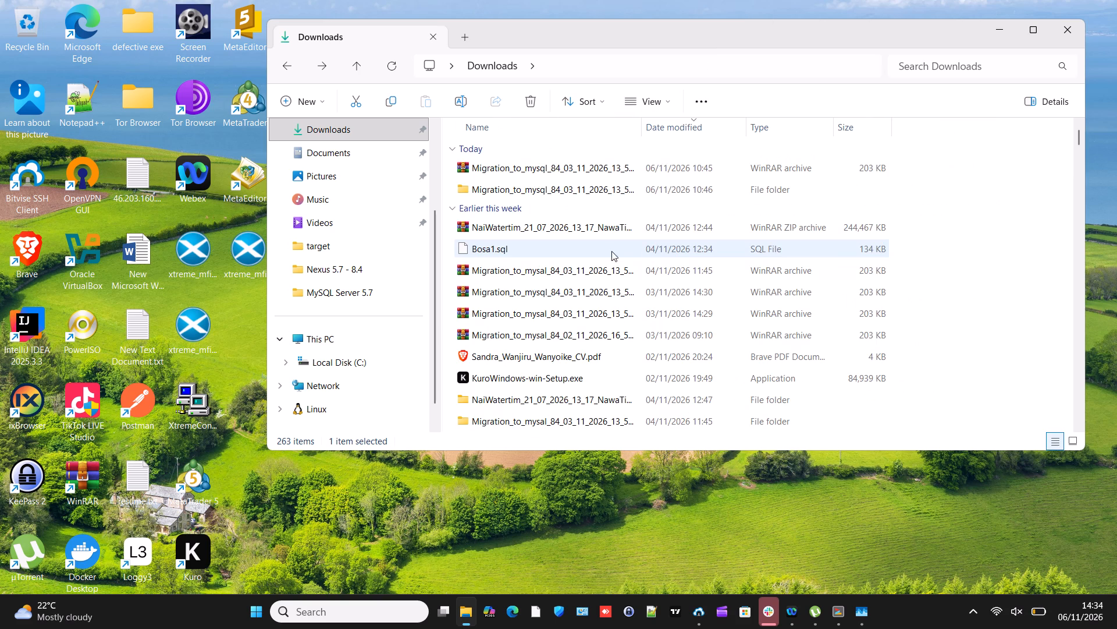
Delete KuroWindows-win-Setup.exe, the 03_11_2026_13_59 and 03_11_2026_13_59 (1) migration folders, and the four migration archives listed under Earlier this week from Downloads.
scroll(561, 278, down, 2)
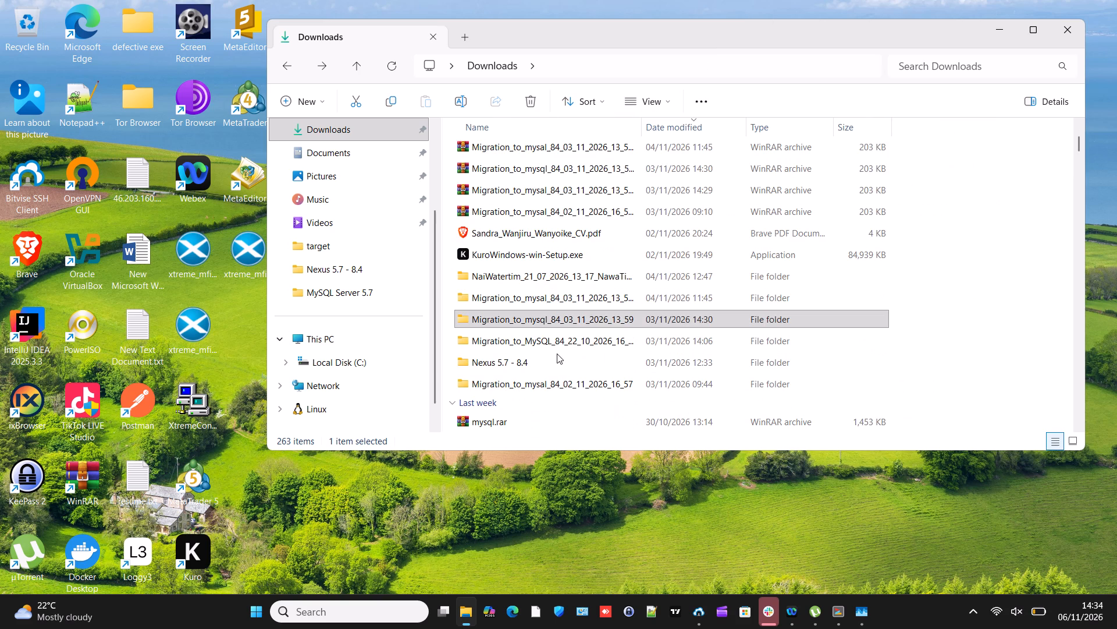
ctrl+click(577, 298)
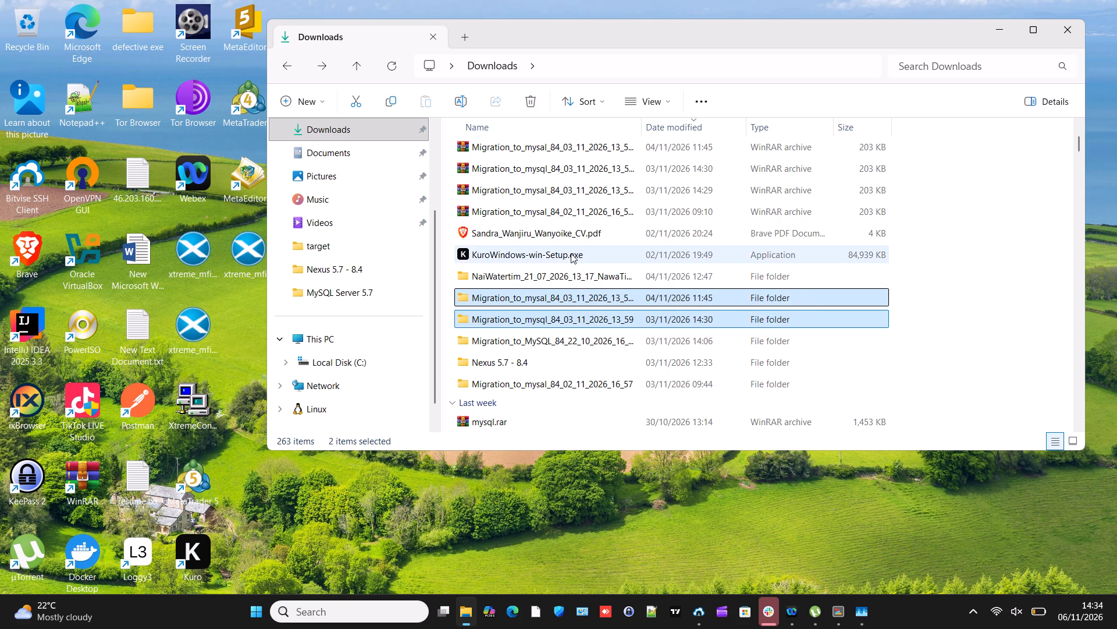
ctrl+click(571, 253)
ctrl+scroll(571, 253, up, 1)
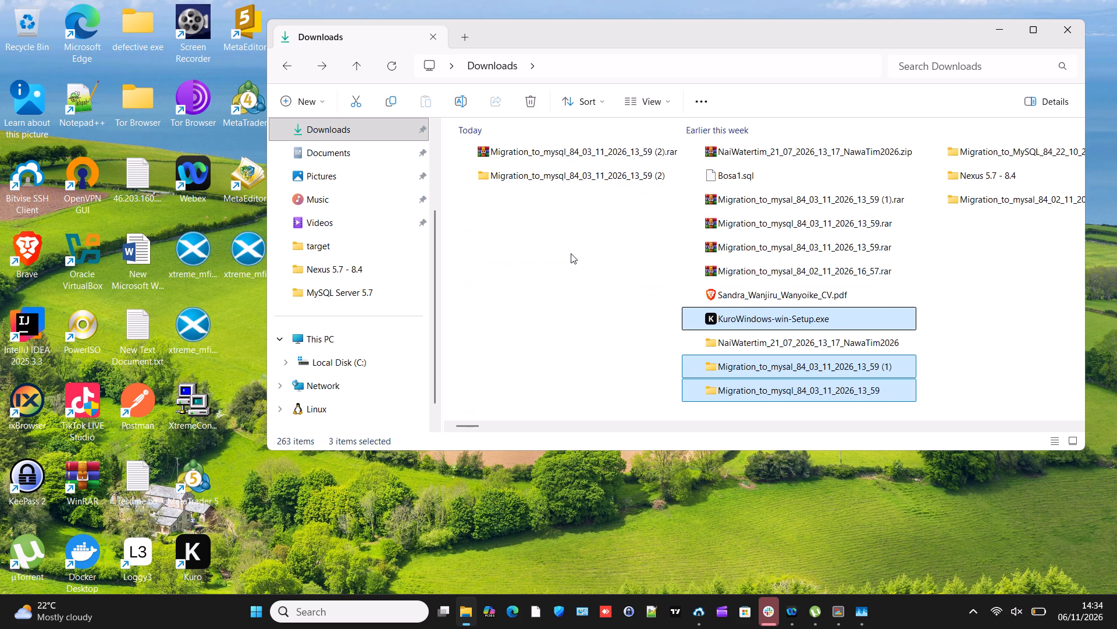
ctrl+scroll(571, 253, down, 4)
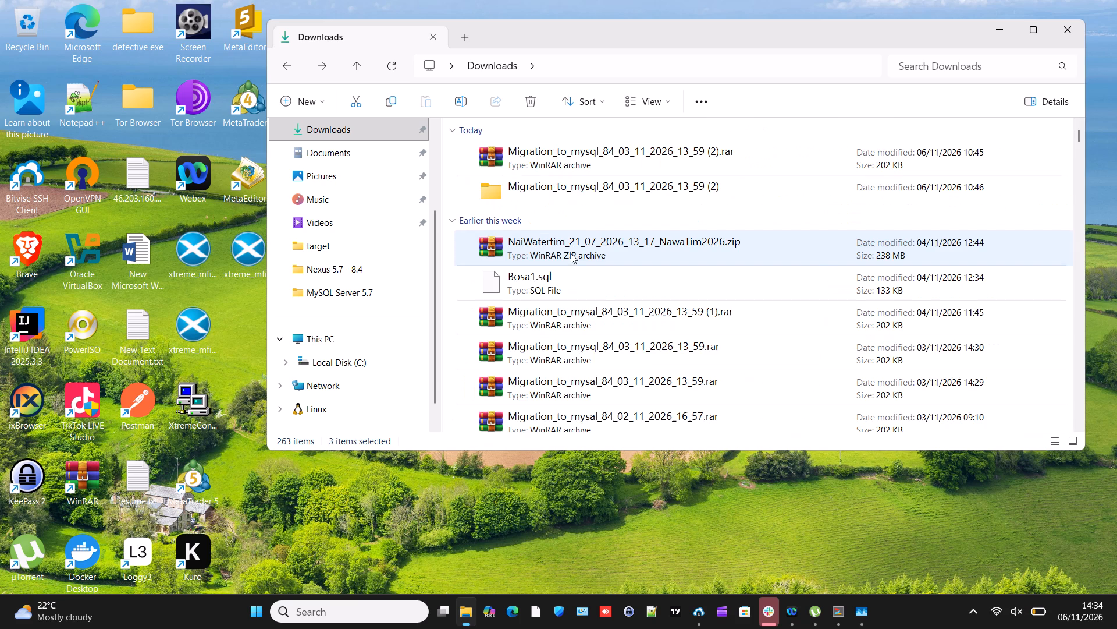
ctrl+scroll(571, 253, down, 4)
ctrl+scroll(571, 253, up, 4)
ctrl+scroll(571, 253, down, 2)
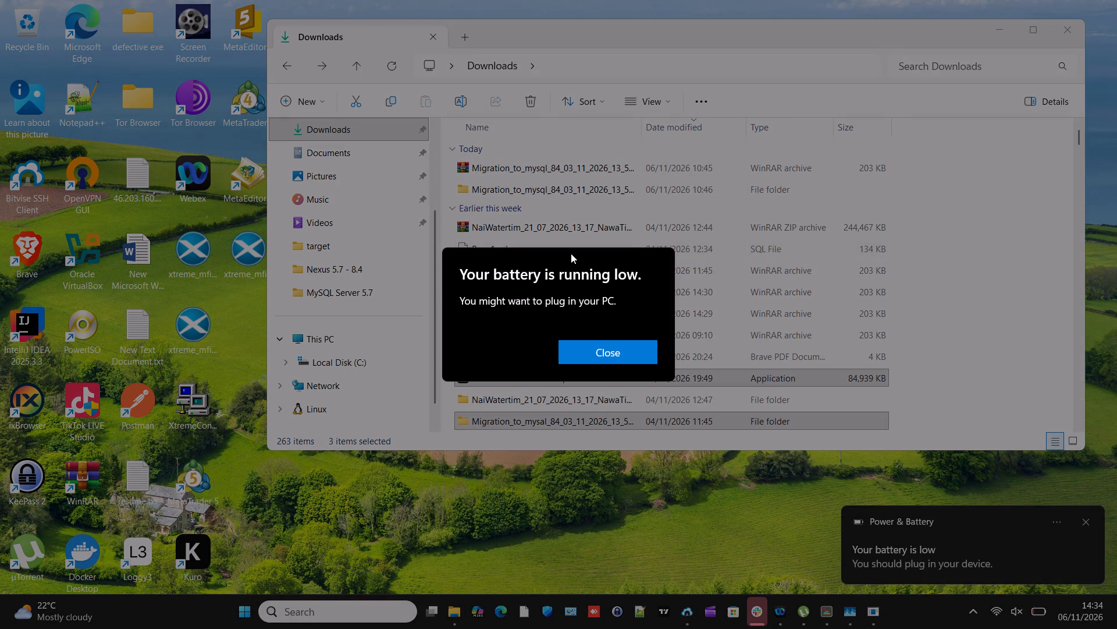
click(593, 354)
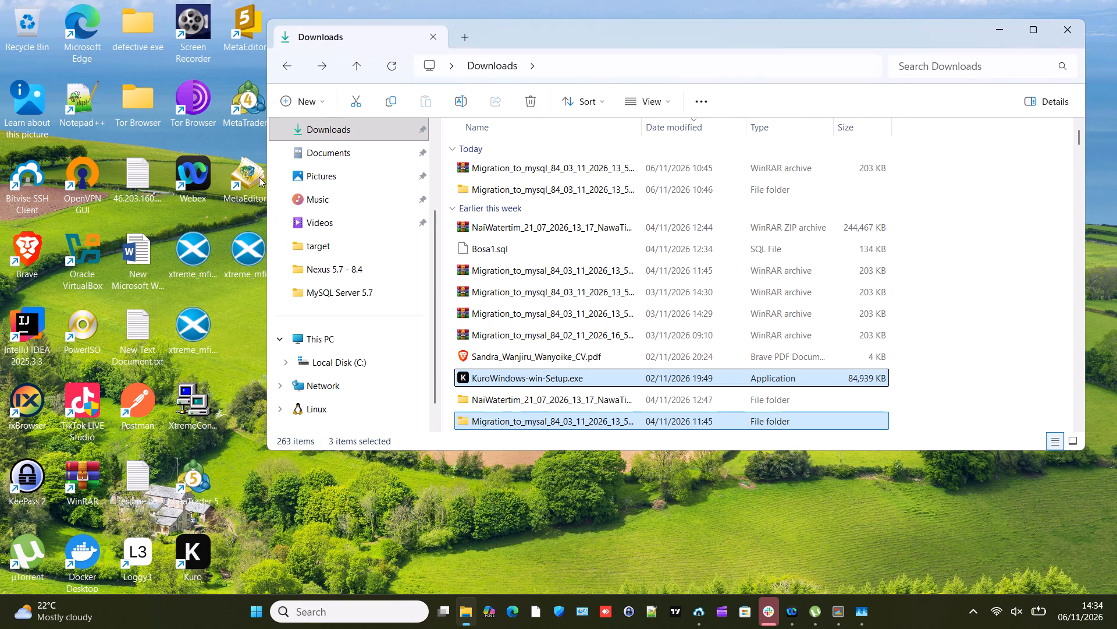
ctrl+click(490, 336)
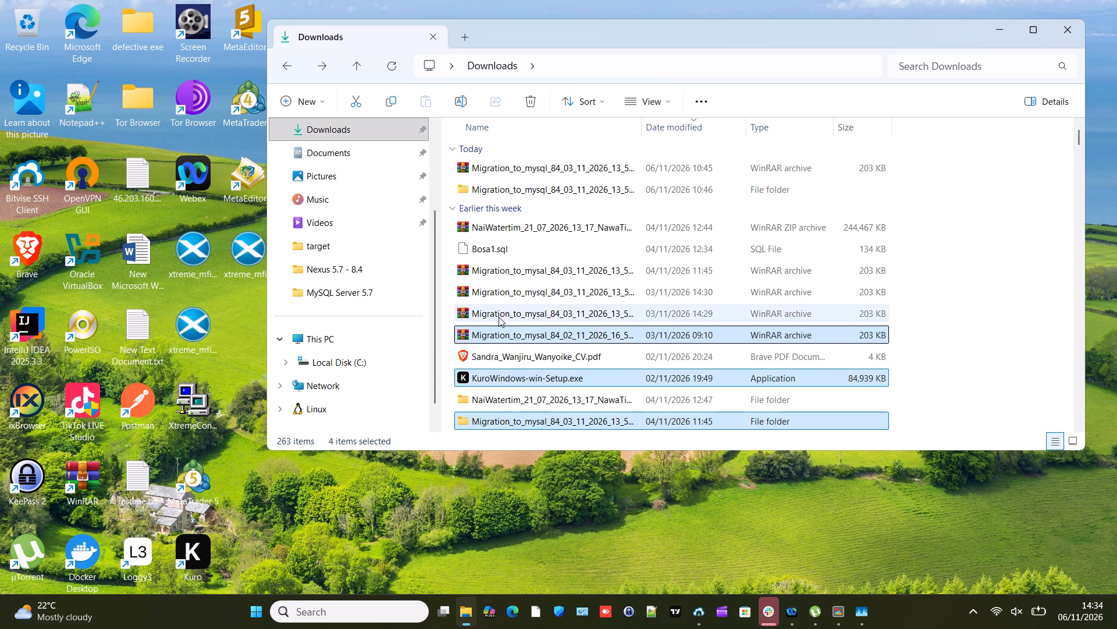
ctrl+click(499, 317)
ctrl+click(499, 303)
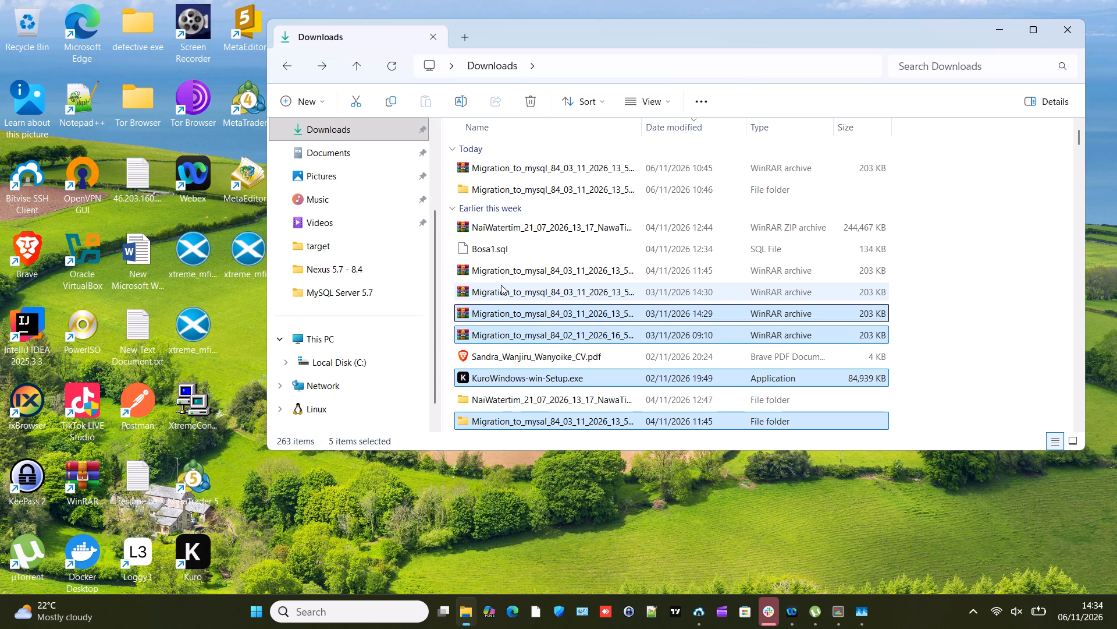
ctrl+click(501, 290)
ctrl+click(504, 269)
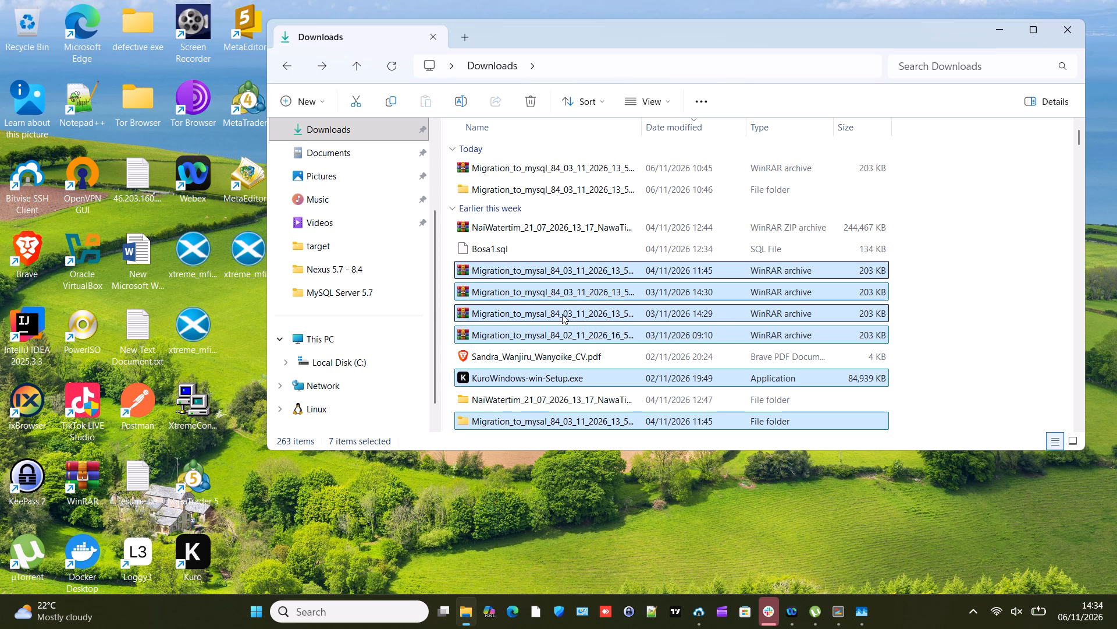
right_click(567, 294)
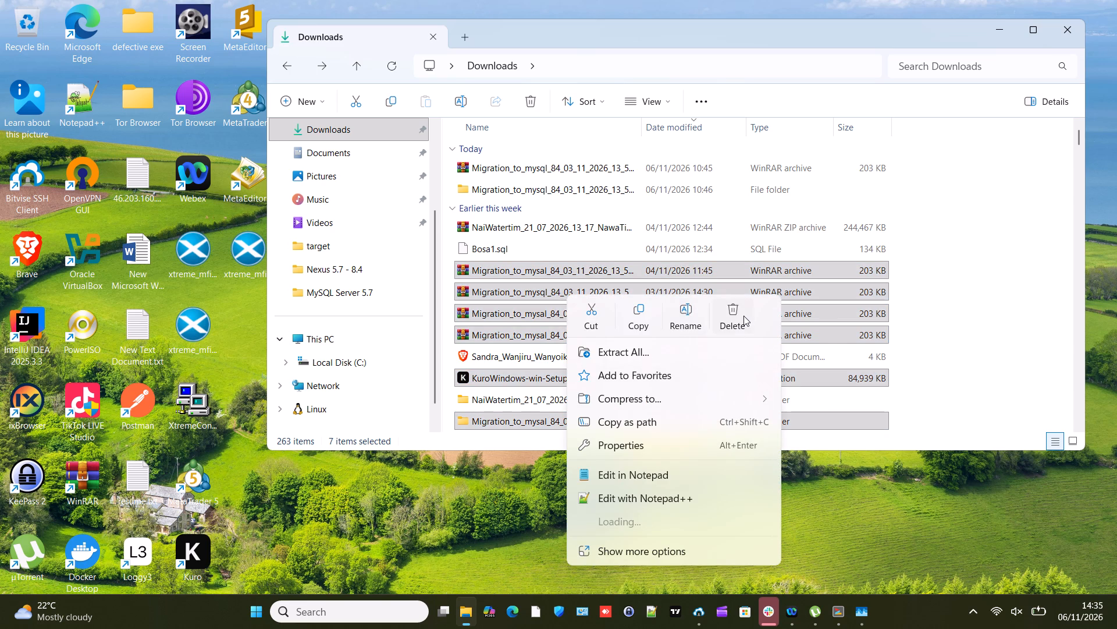
click(737, 317)
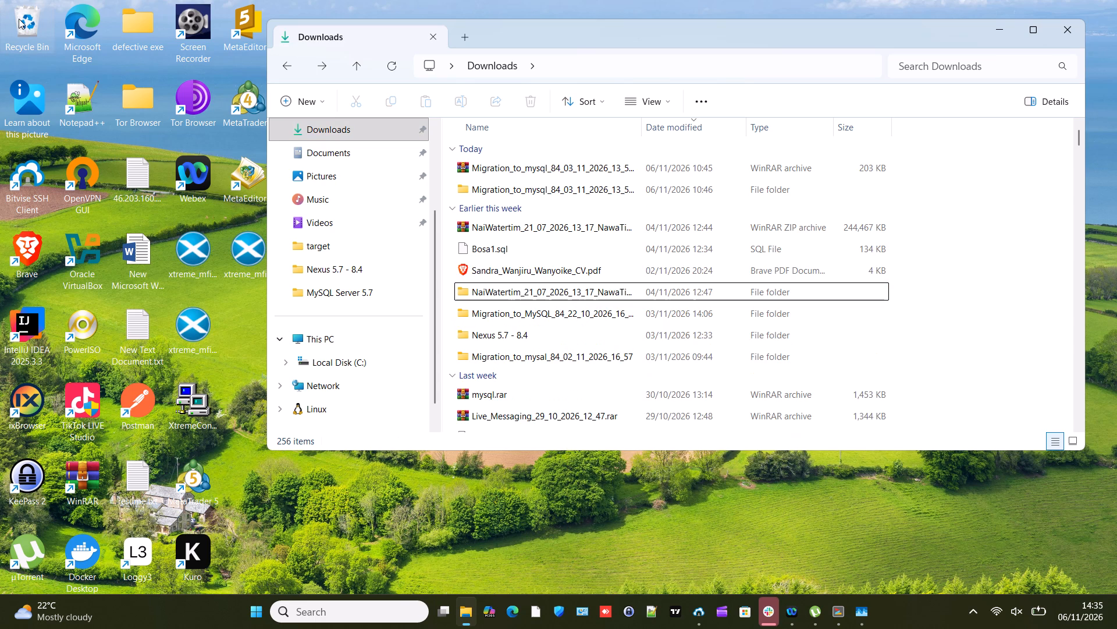
Empty the Recycle Bin, permanently deleting its contents.
right_click(19, 19)
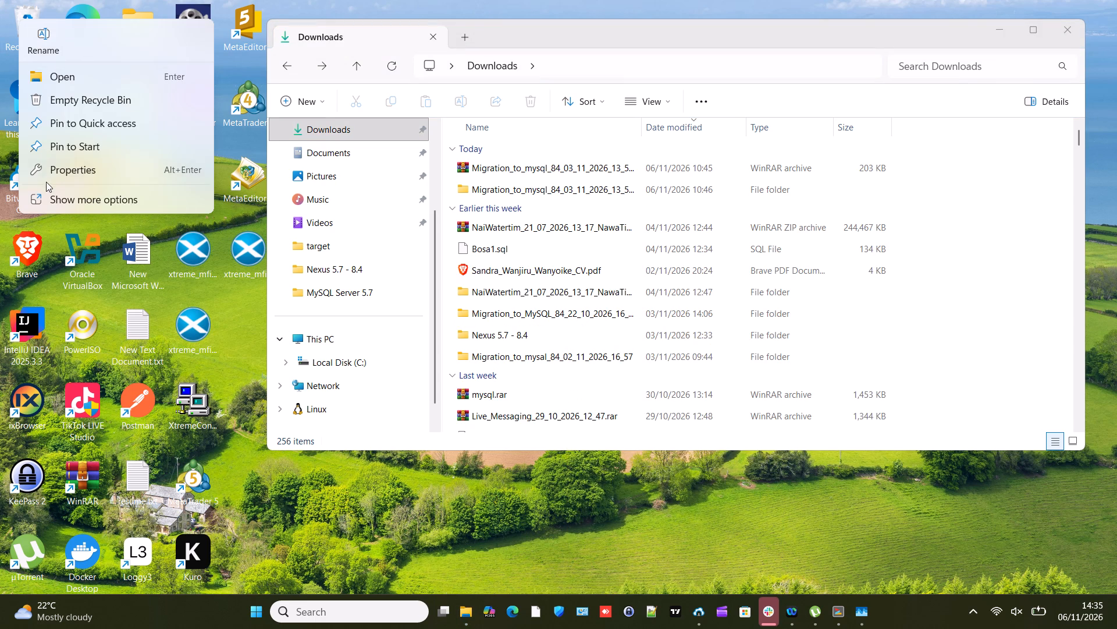
click(76, 97)
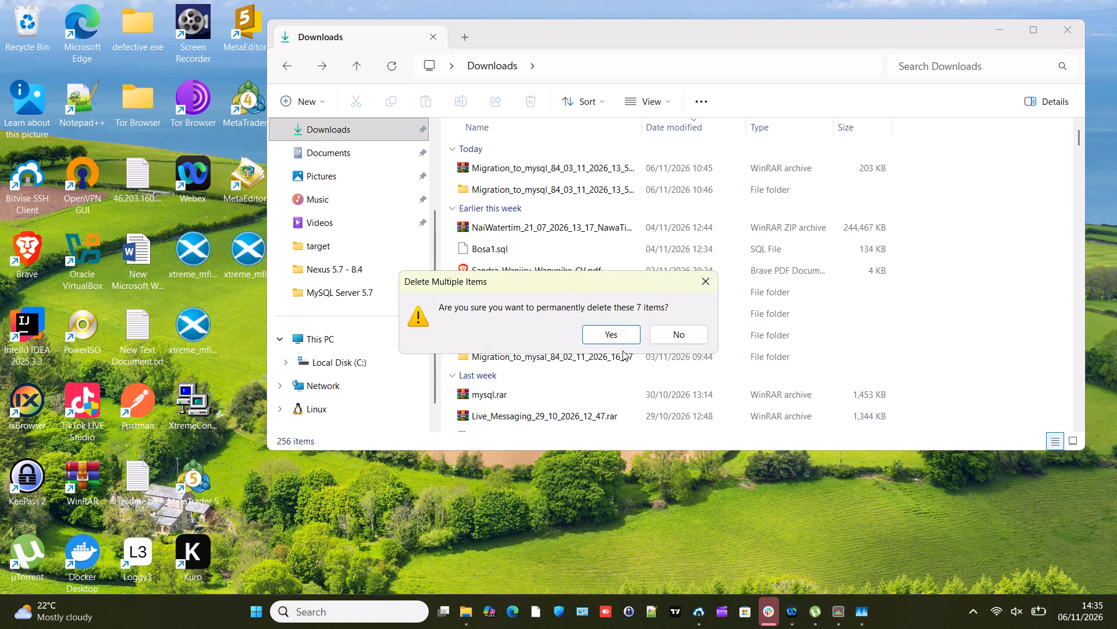
click(607, 331)
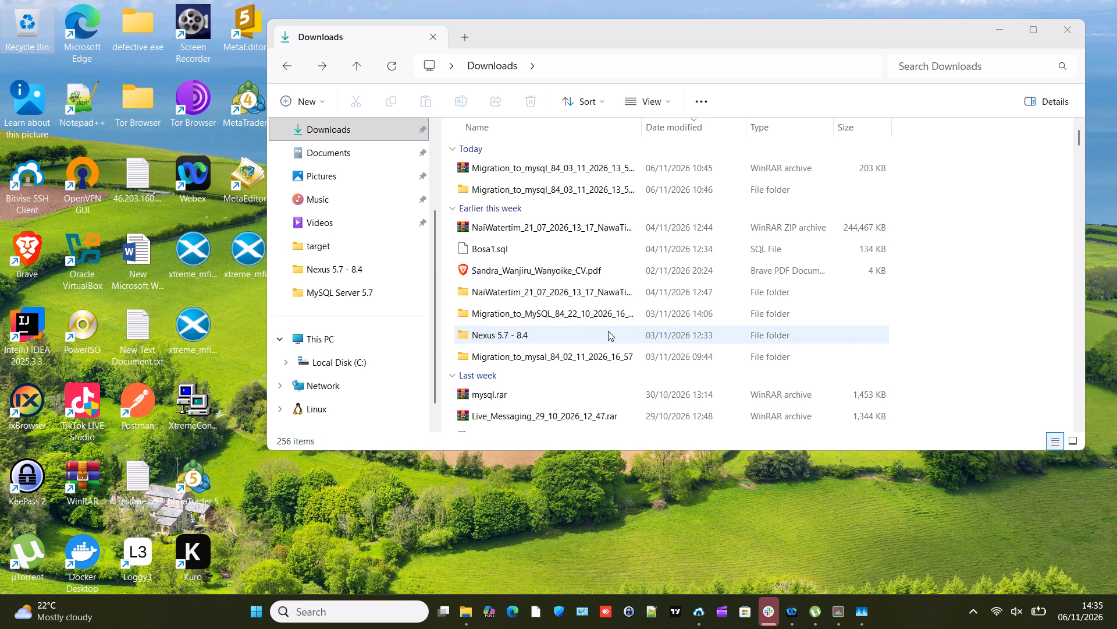
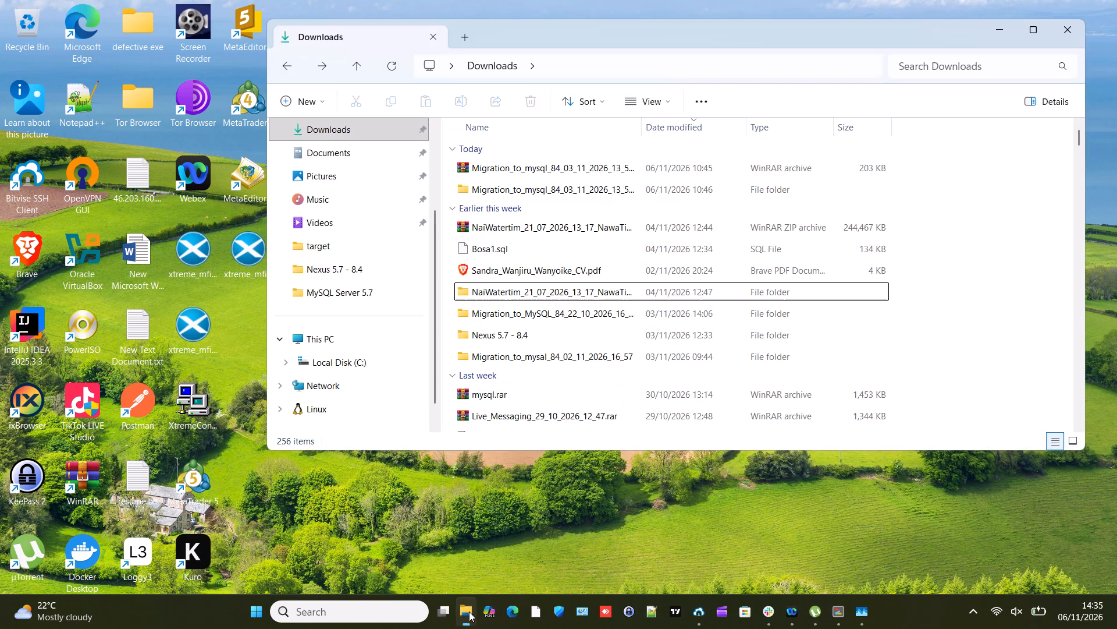
Open the Migration_to_MySQL_84_22_10_2026_16_39 folder listed under Earlier this week in Downloads.
double_click(532, 313)
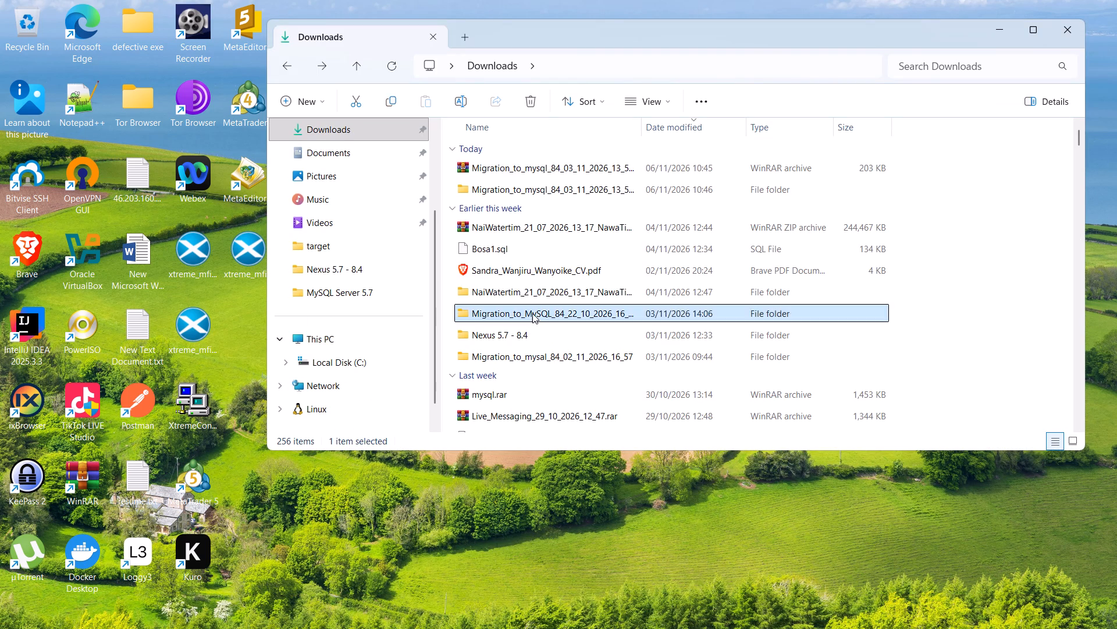
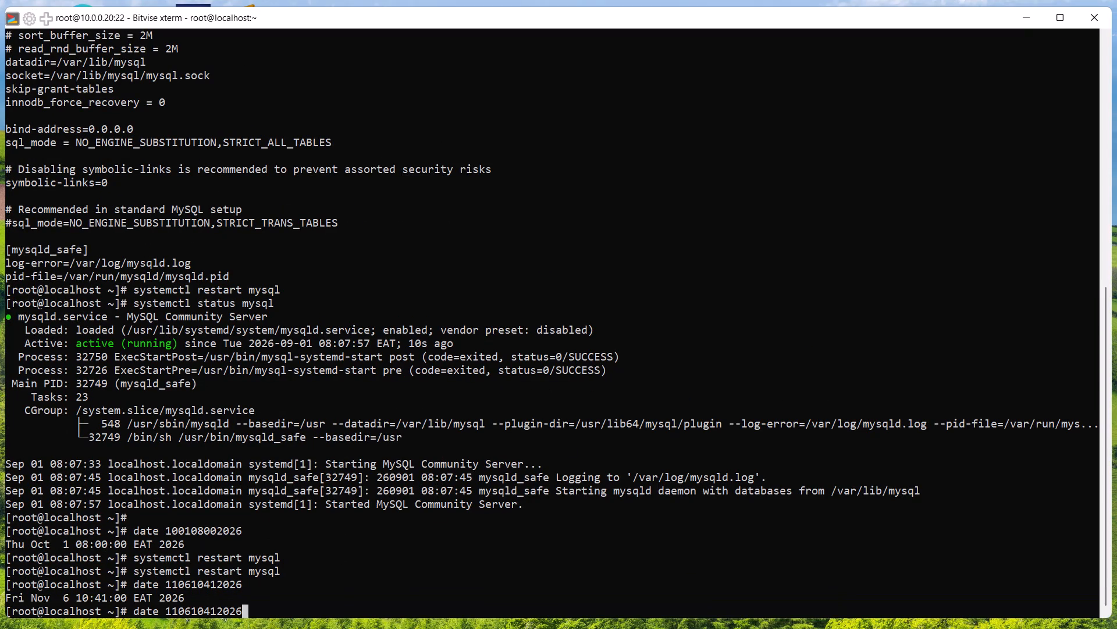
Recall and run systemctl restart mysql in the remote root session, and minimize the terminal window.
key(Up)
key(Return)
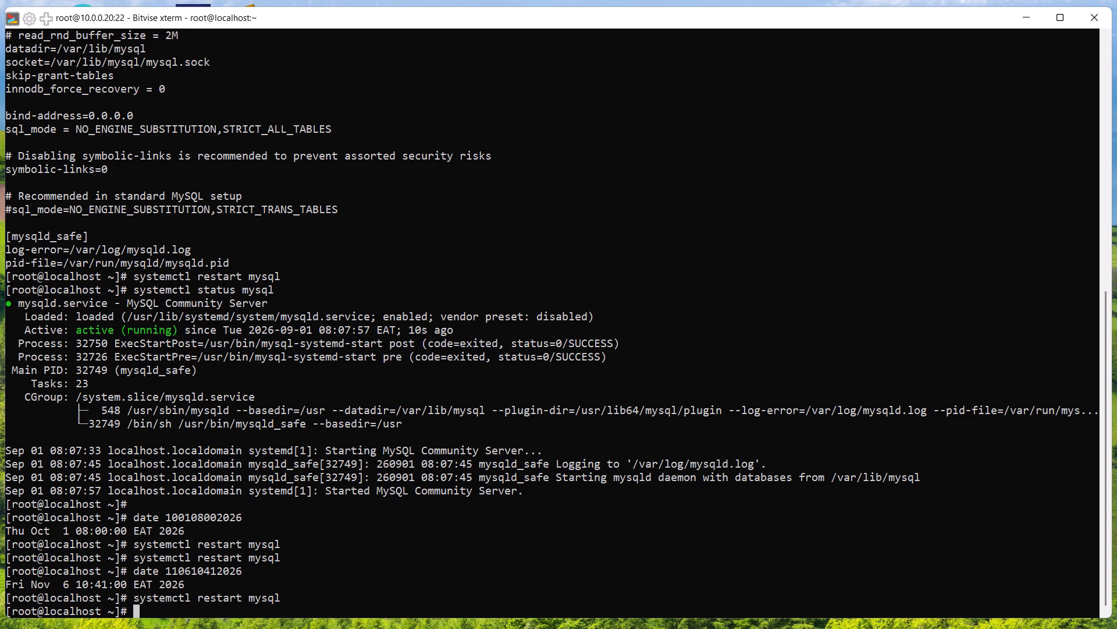
click(1020, 17)
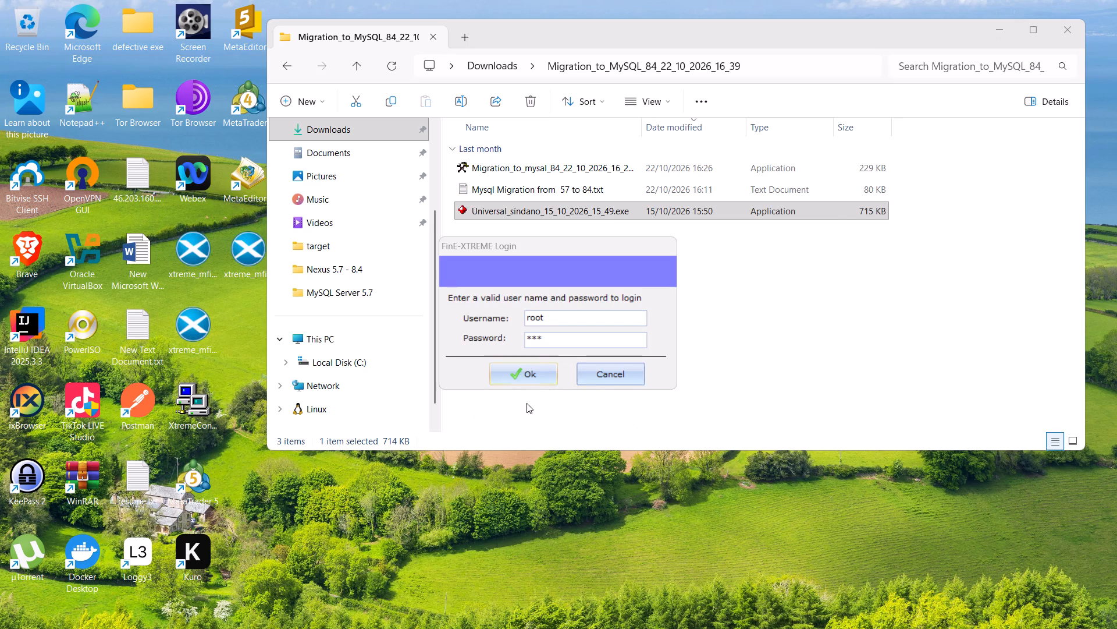
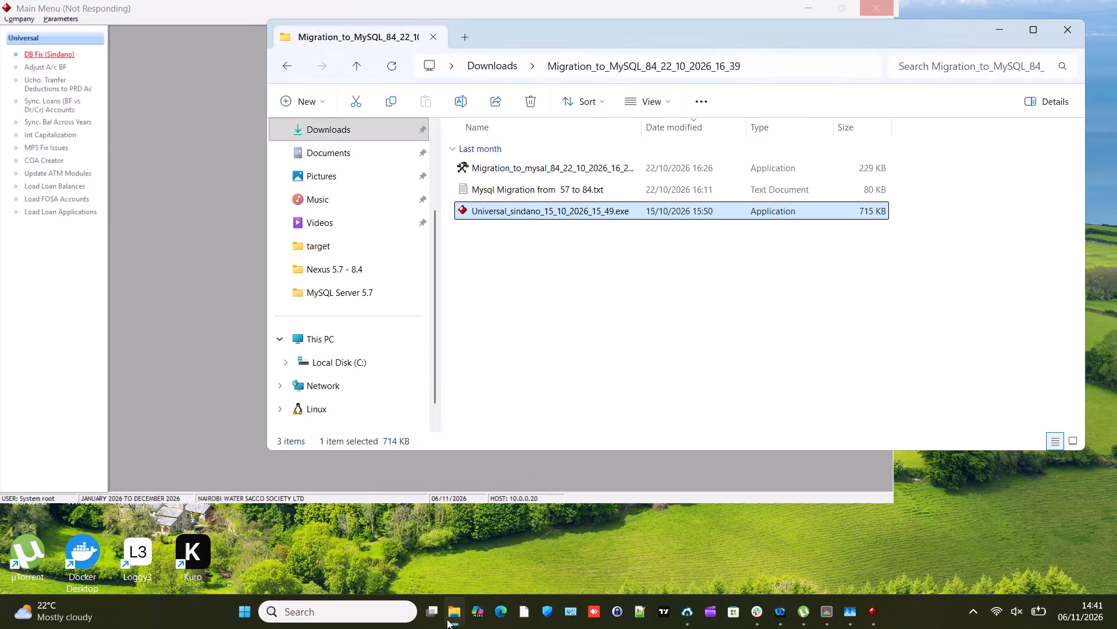
Minimize the Migration_to_MySQL_84_22_10_2026_16_39 folder window covering the Universal tool's Main Menu.
click(447, 619)
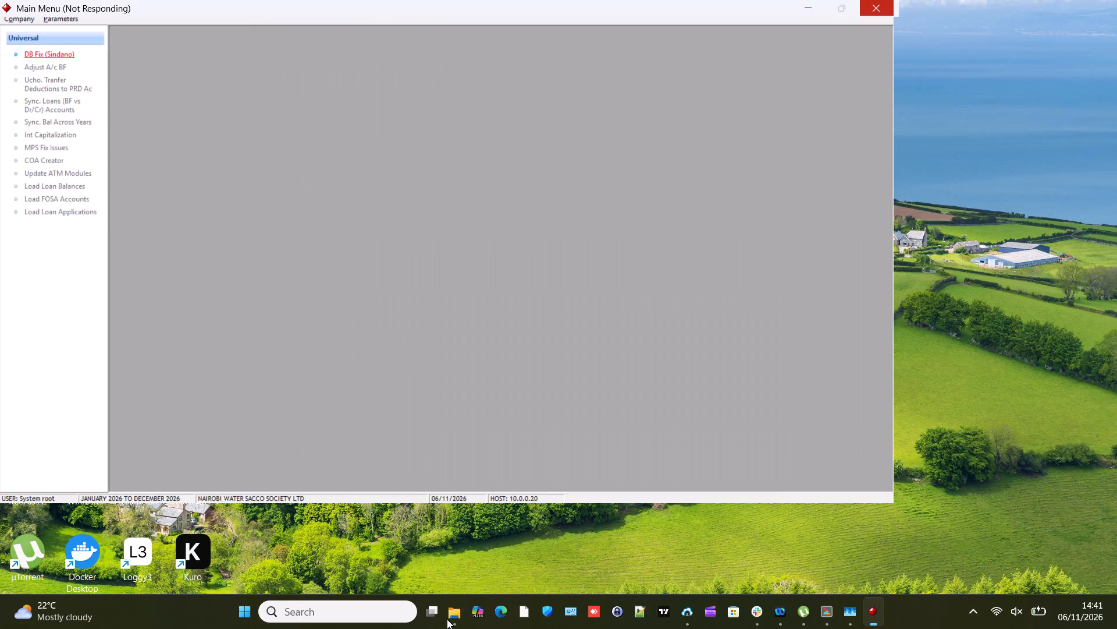
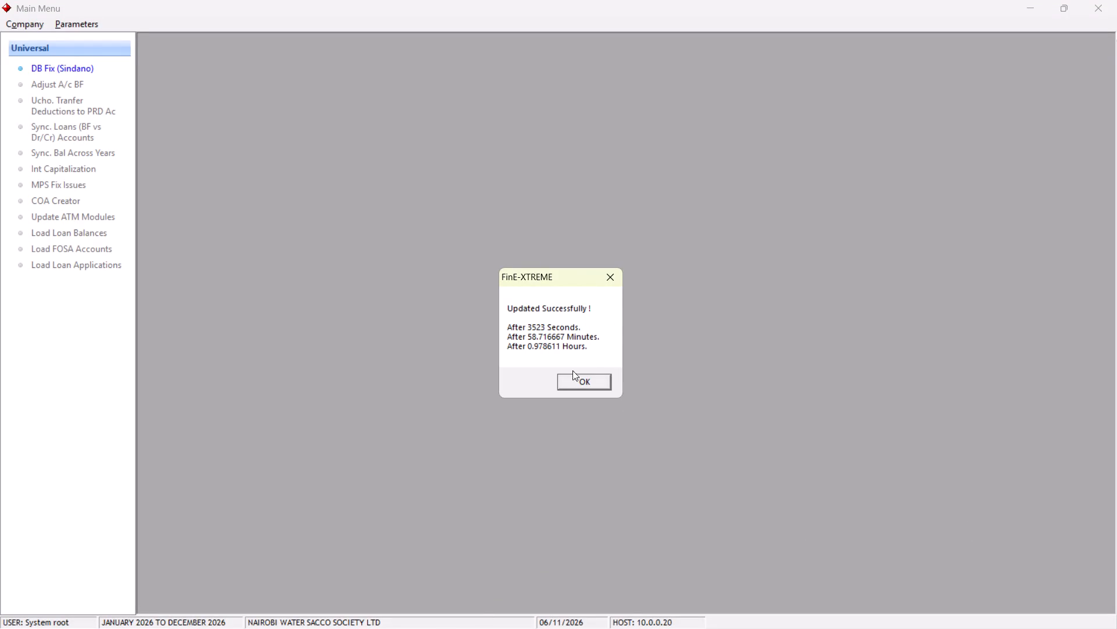
Dismiss the update completion message and minimize the Universal tool's Main Menu window.
click(577, 384)
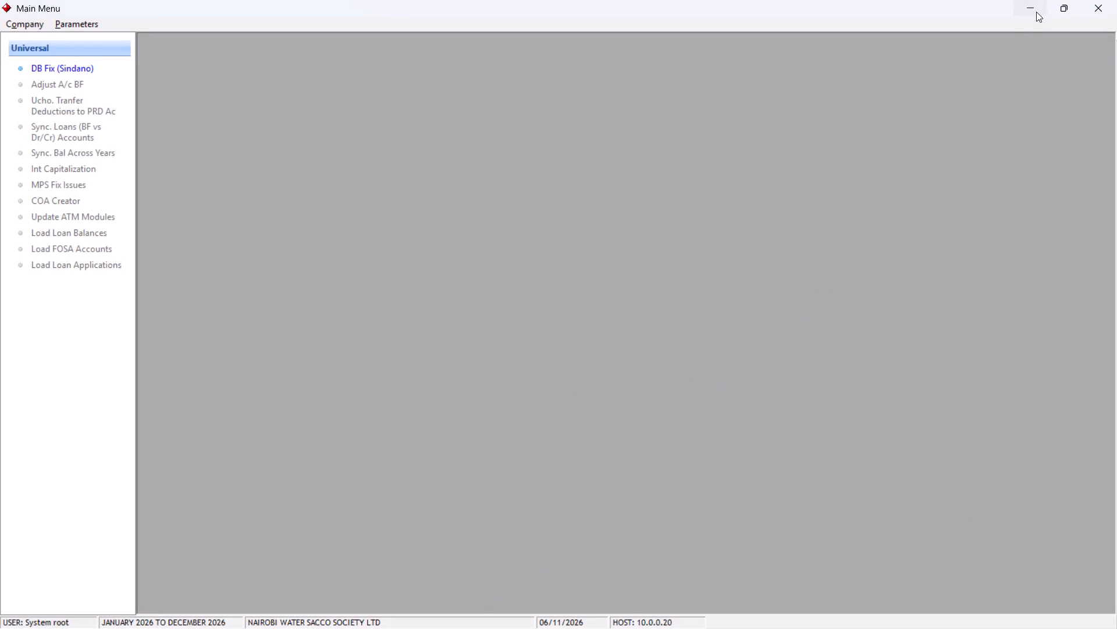
click(1036, 12)
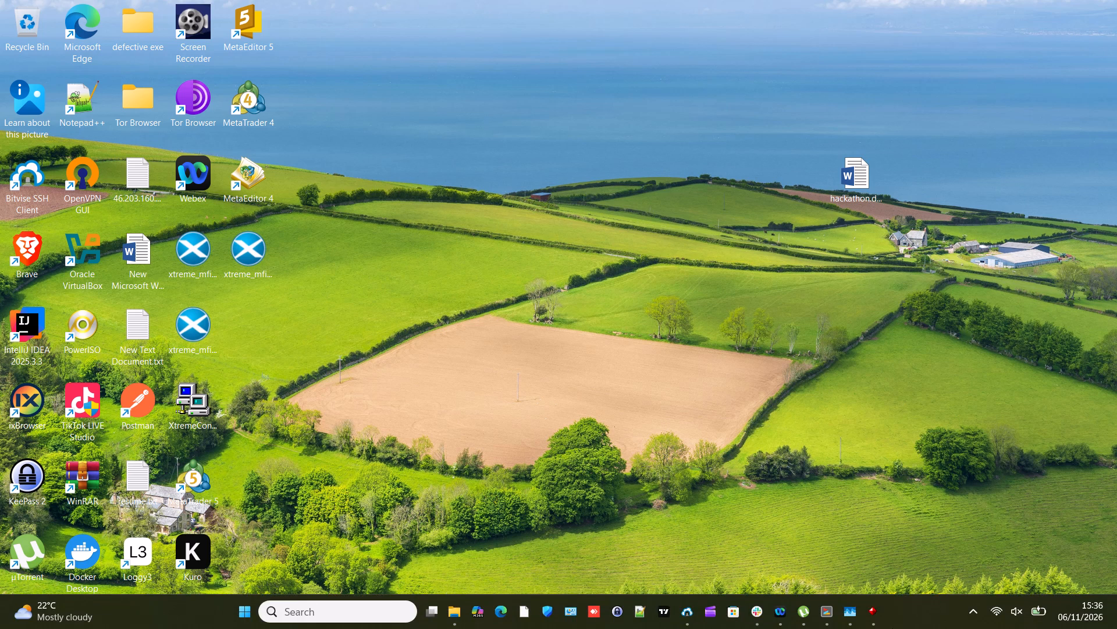
click(824, 624)
click(823, 615)
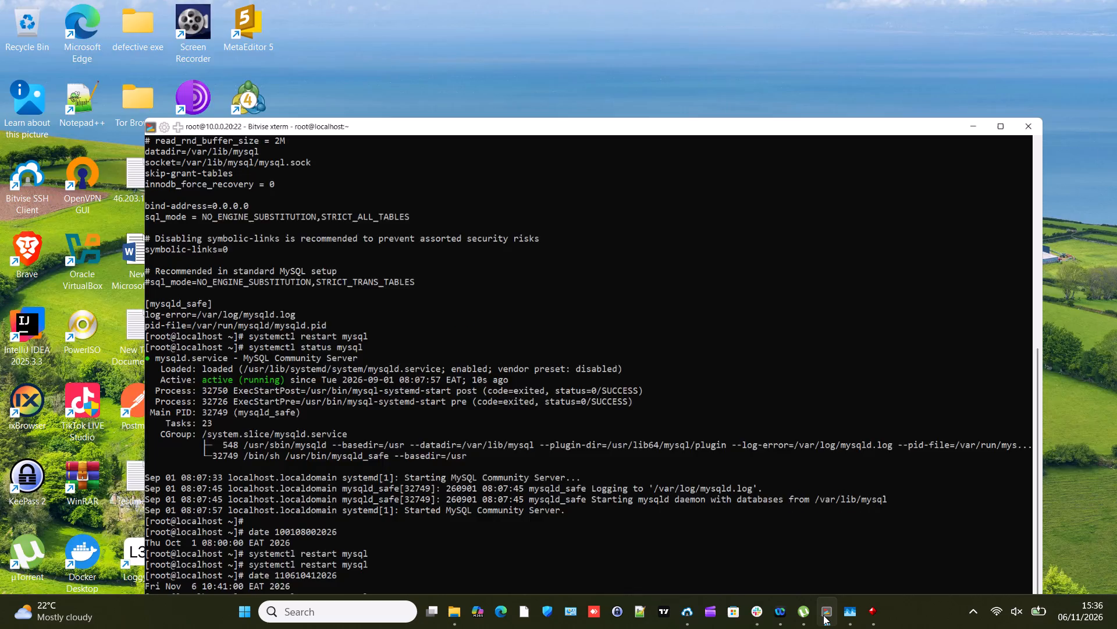
key(Up)
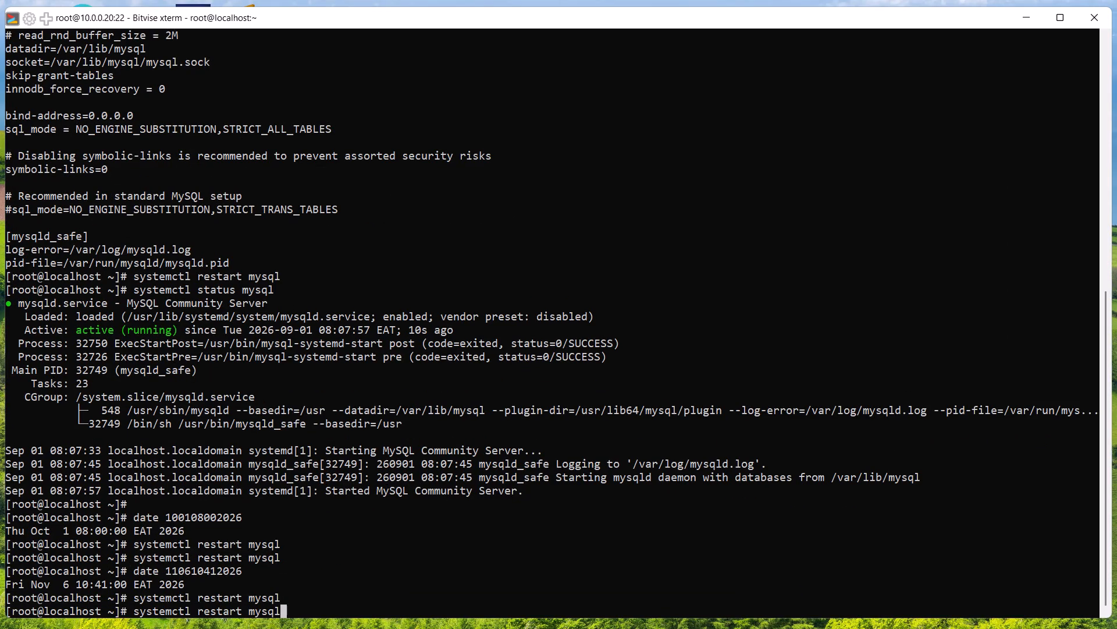
key(Up)
key(Up)
key(Down)
key(Left)
key(Left)
key(Left)
key(Left)
key(Left)
key(Left)
key(Left)
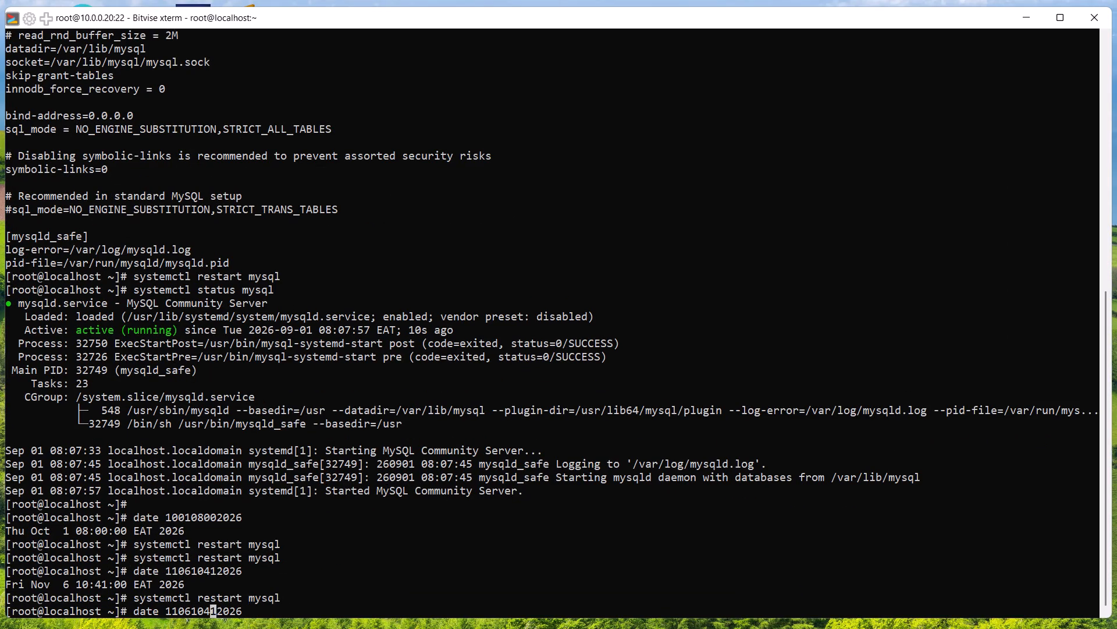
key(Left)
key(Left)
key(Left)
key(BackSpace)
key(2)
key(Right)
key(Right)
key(BackSpace)
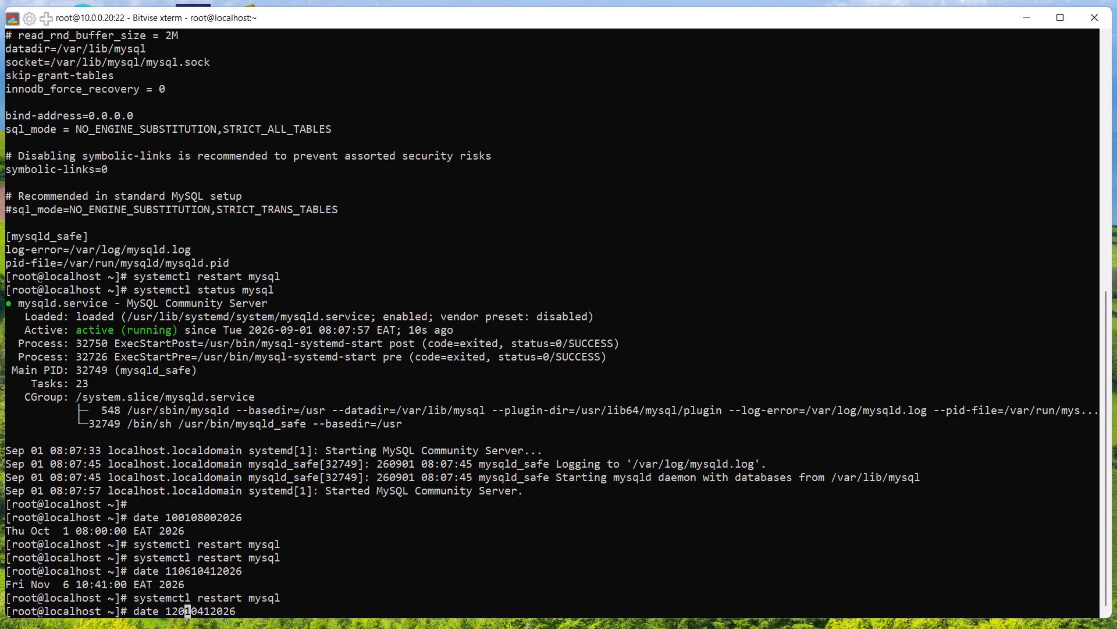
key(1)
key(Return)
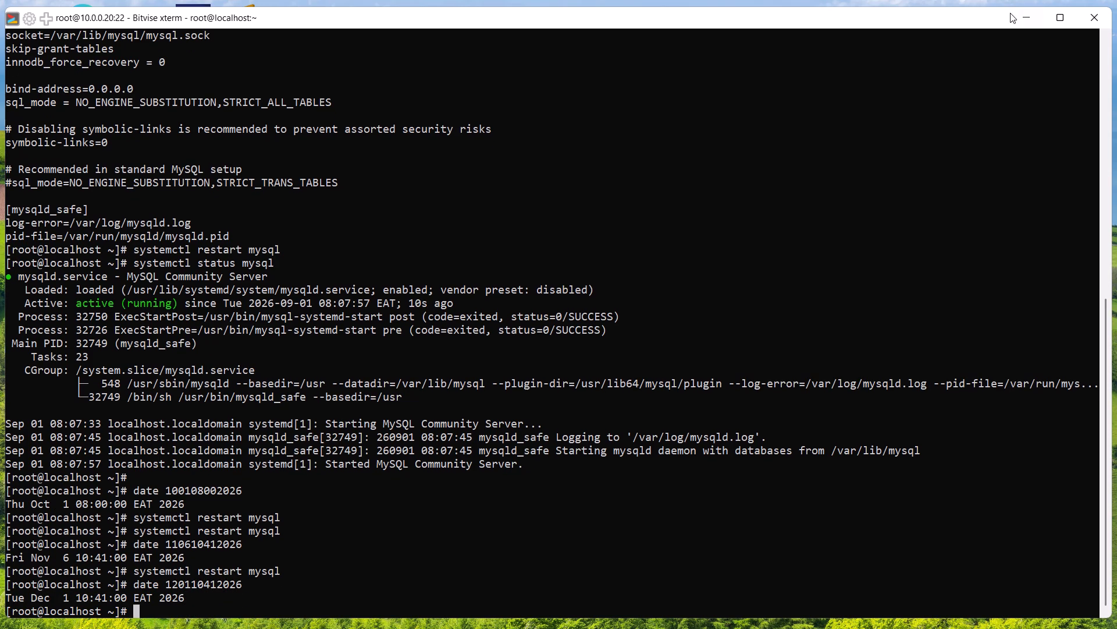
click(1034, 10)
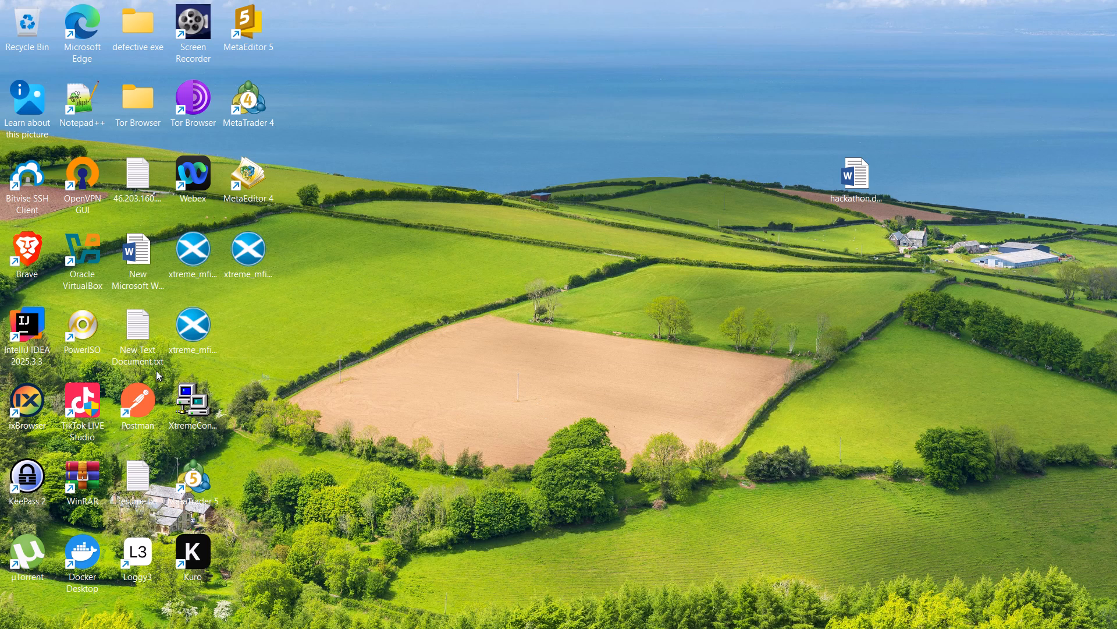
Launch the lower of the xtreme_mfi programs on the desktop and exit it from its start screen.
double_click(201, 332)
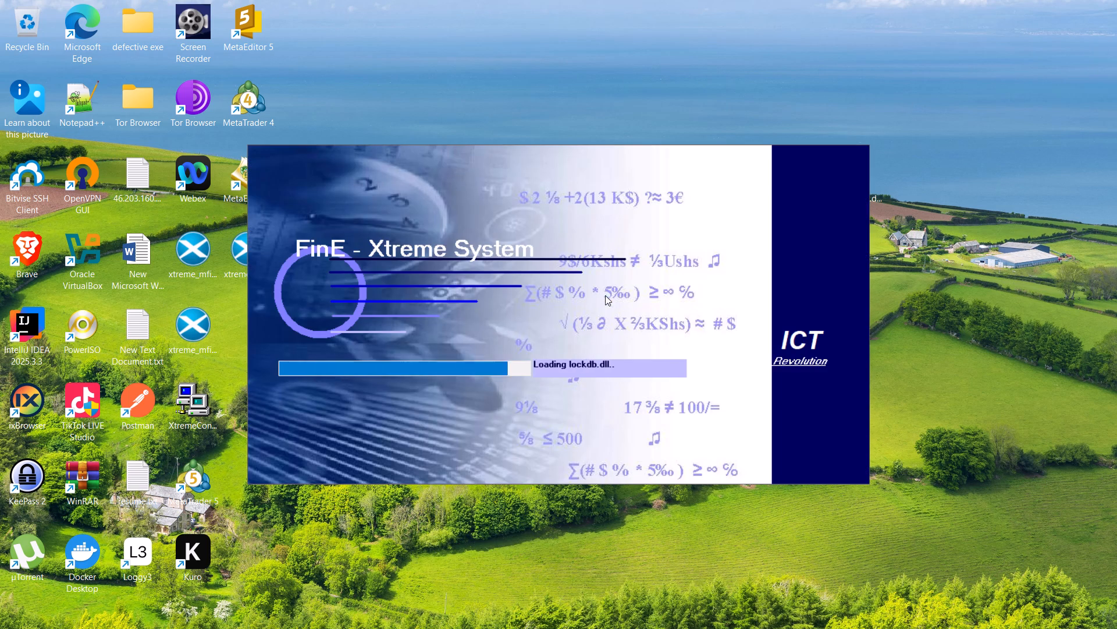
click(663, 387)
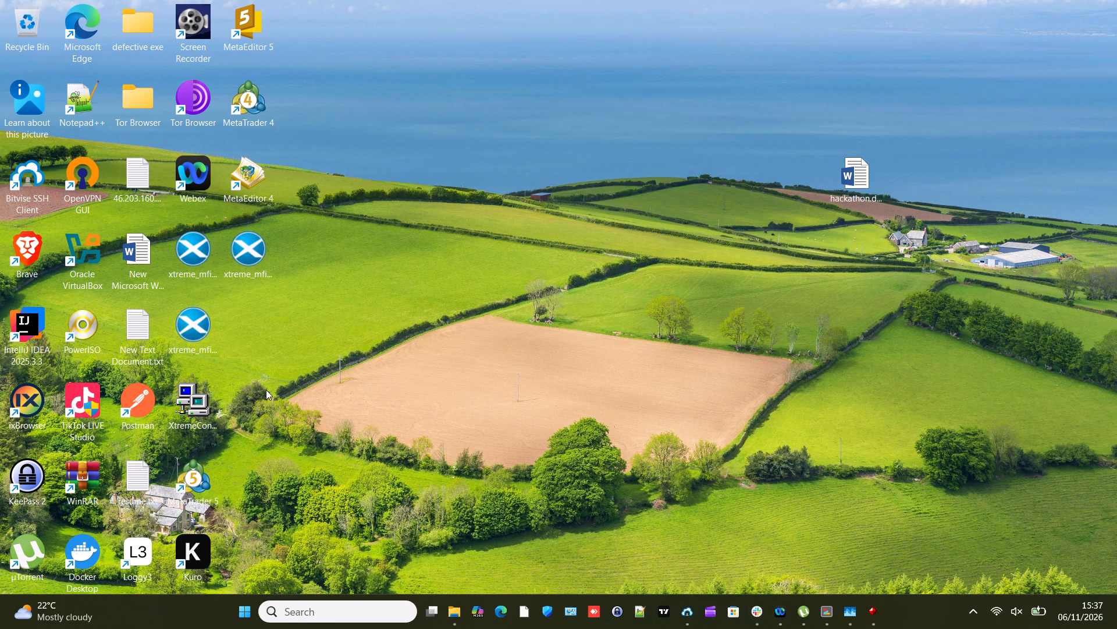
Launch xtreme_mfi_en.exe from the desktop and enter the FinE-Xtreme system from its start screen.
click(239, 261)
click(246, 257)
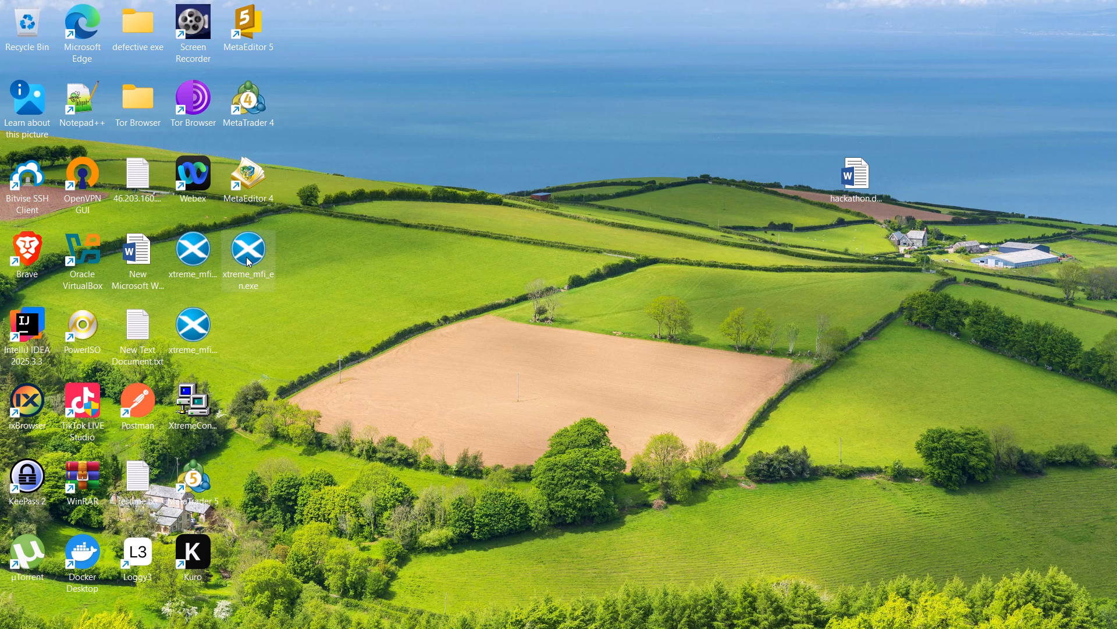
double_click(246, 257)
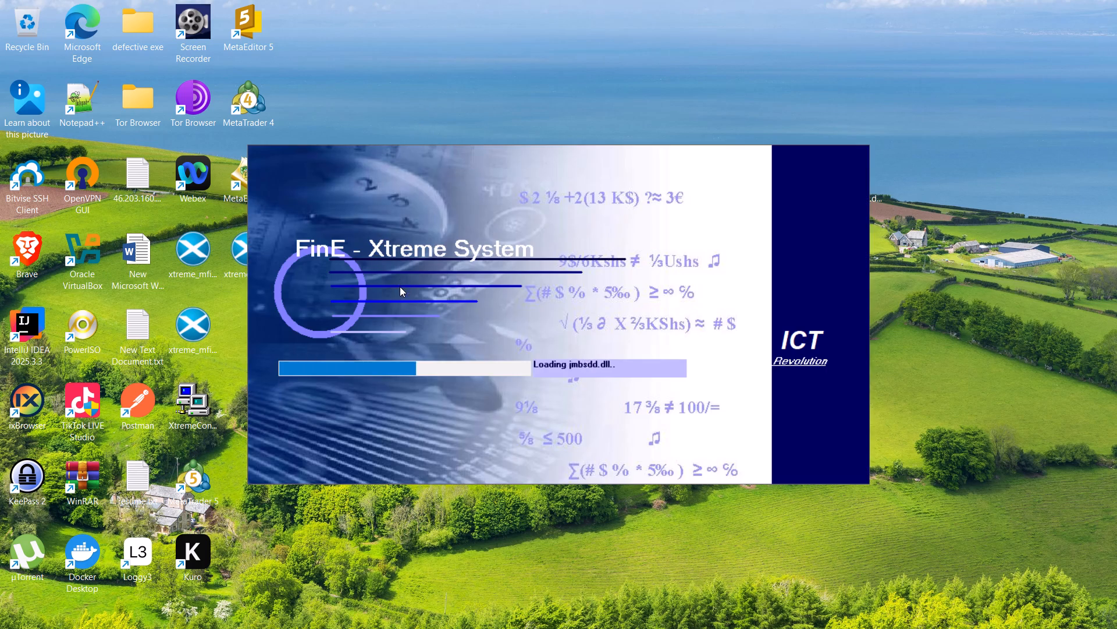
click(465, 376)
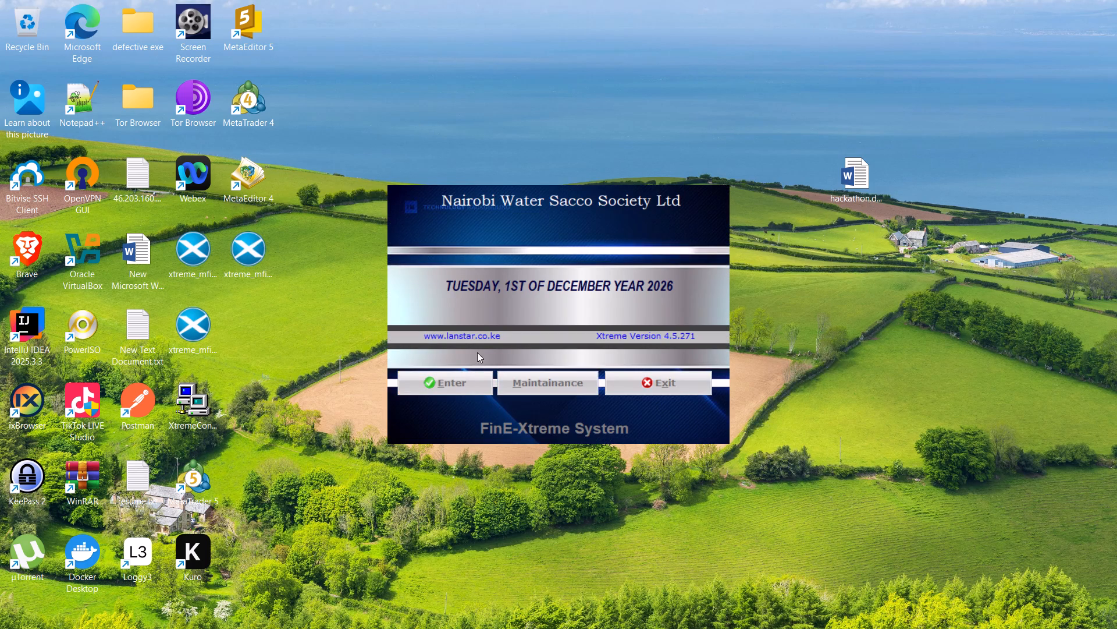
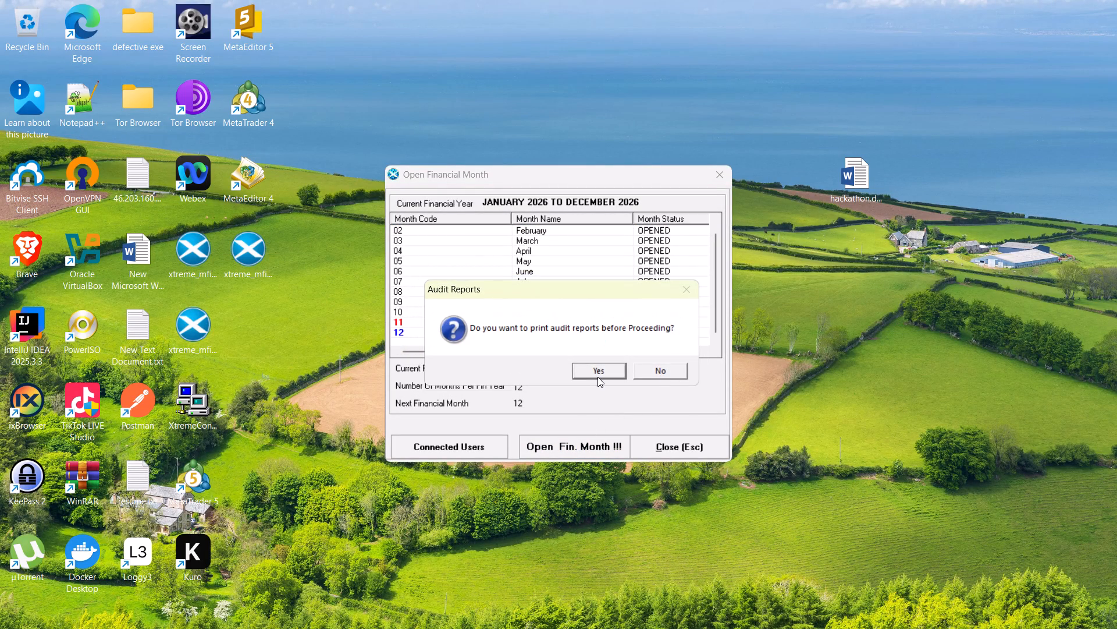
click(646, 367)
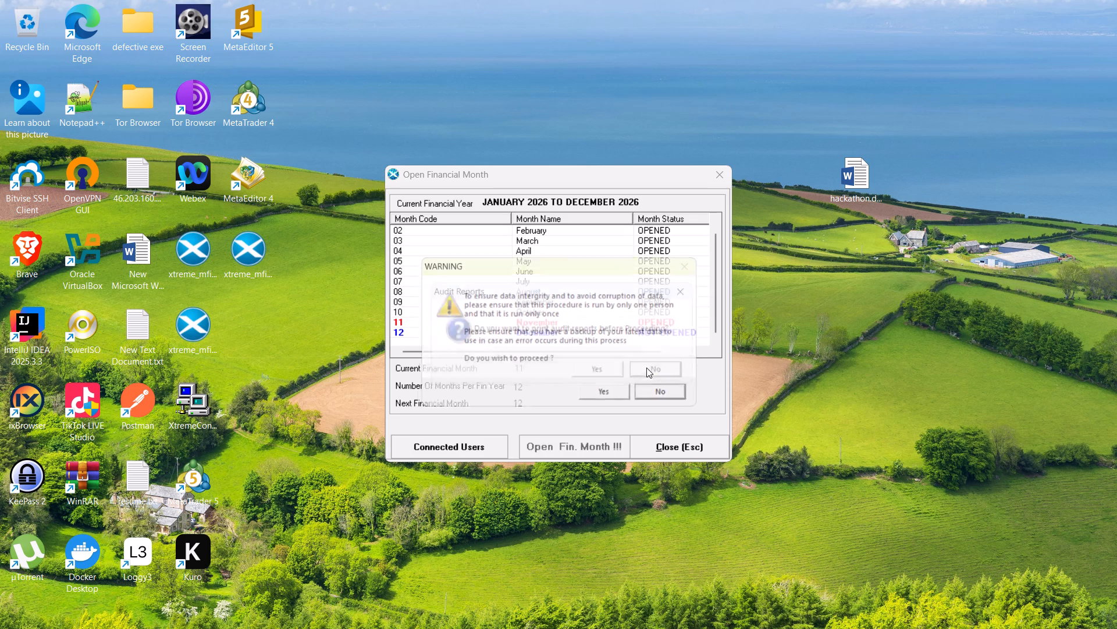
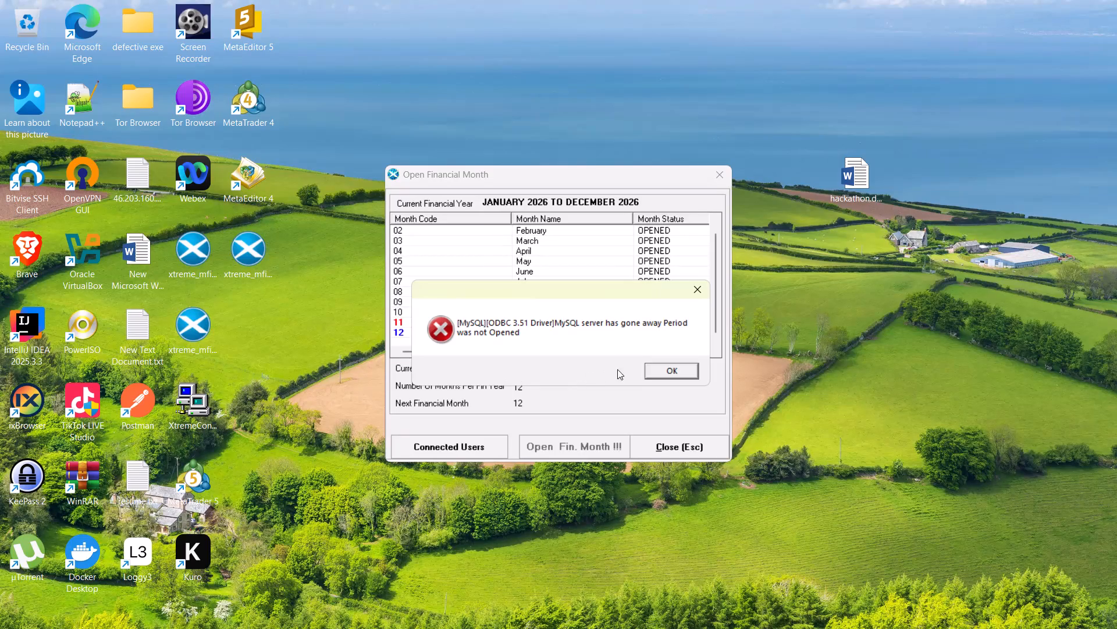
Dismiss the MySQL error messages, close the Open Financial Month window and exit FinE-Xtreme.
click(648, 364)
click(652, 367)
click(652, 367)
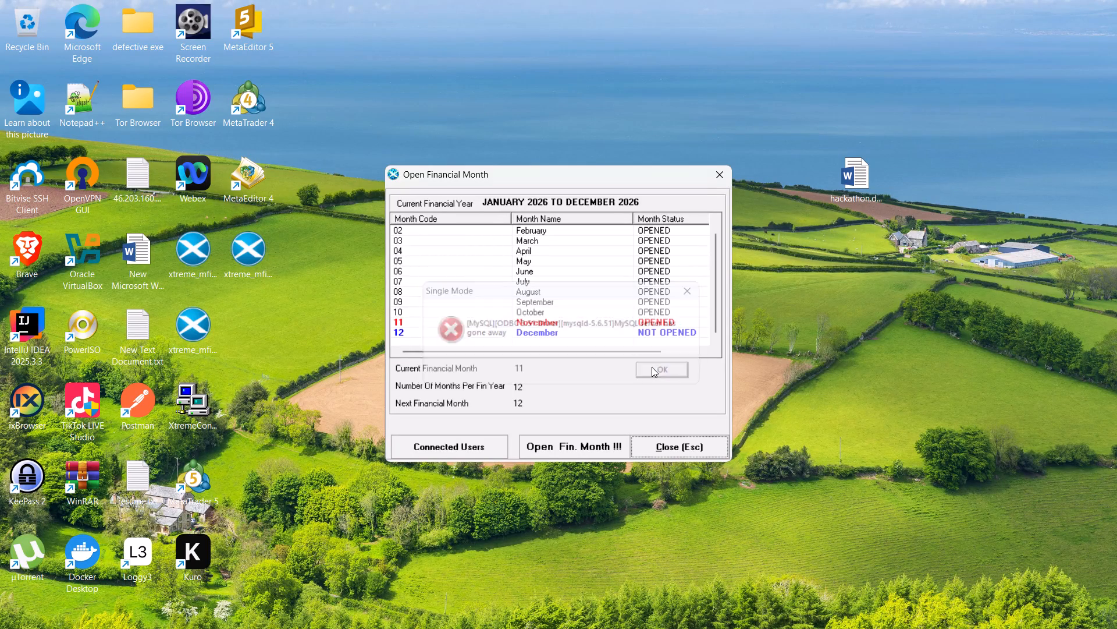
click(670, 440)
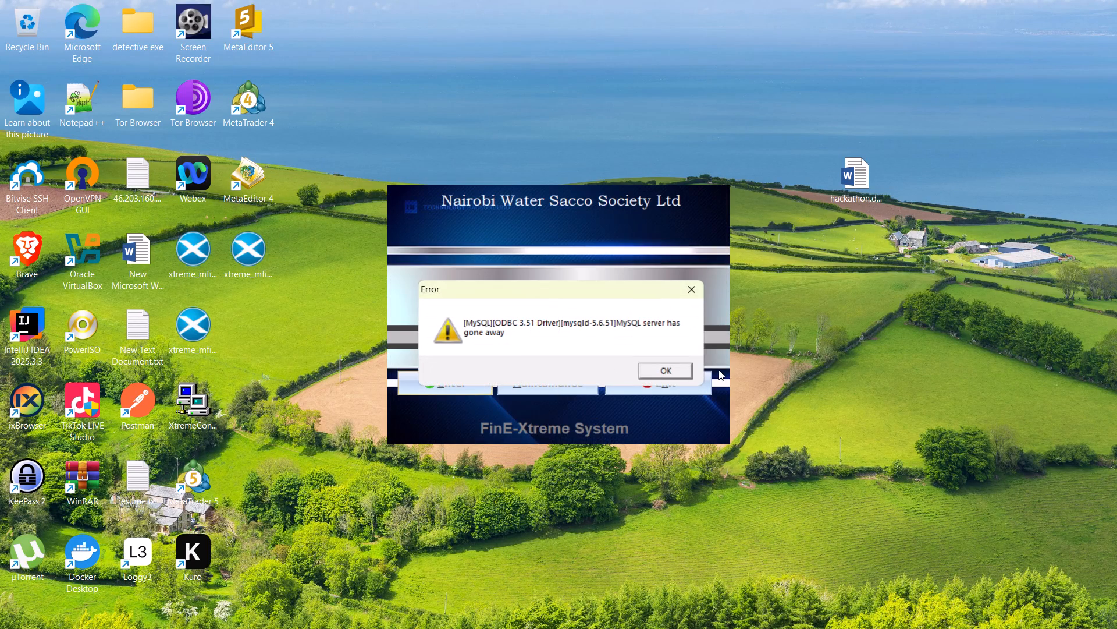
click(693, 369)
click(680, 372)
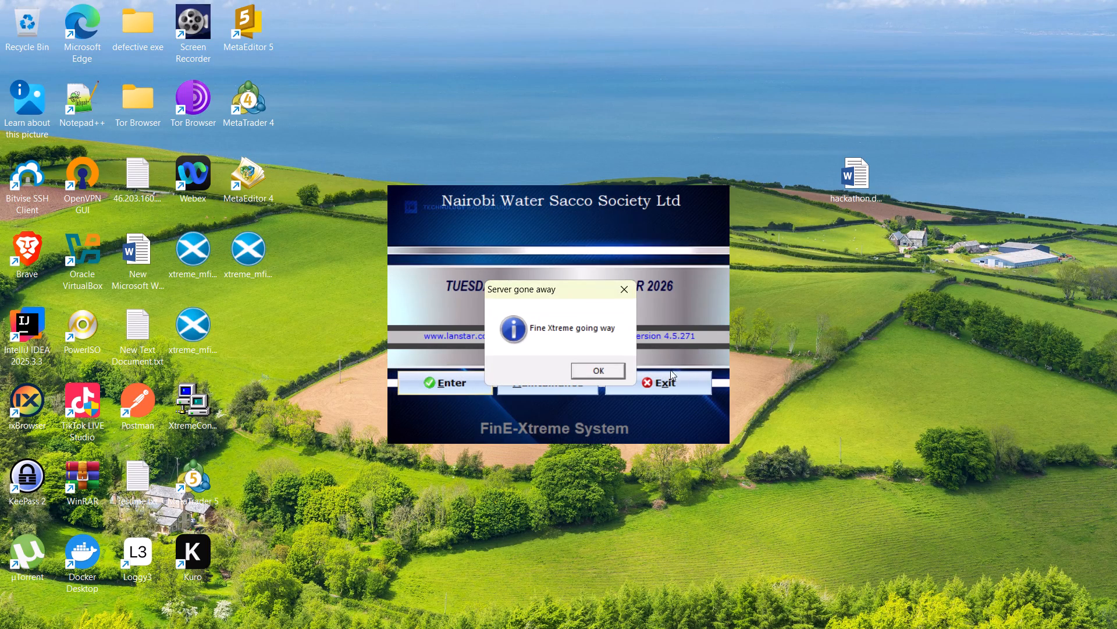
click(595, 368)
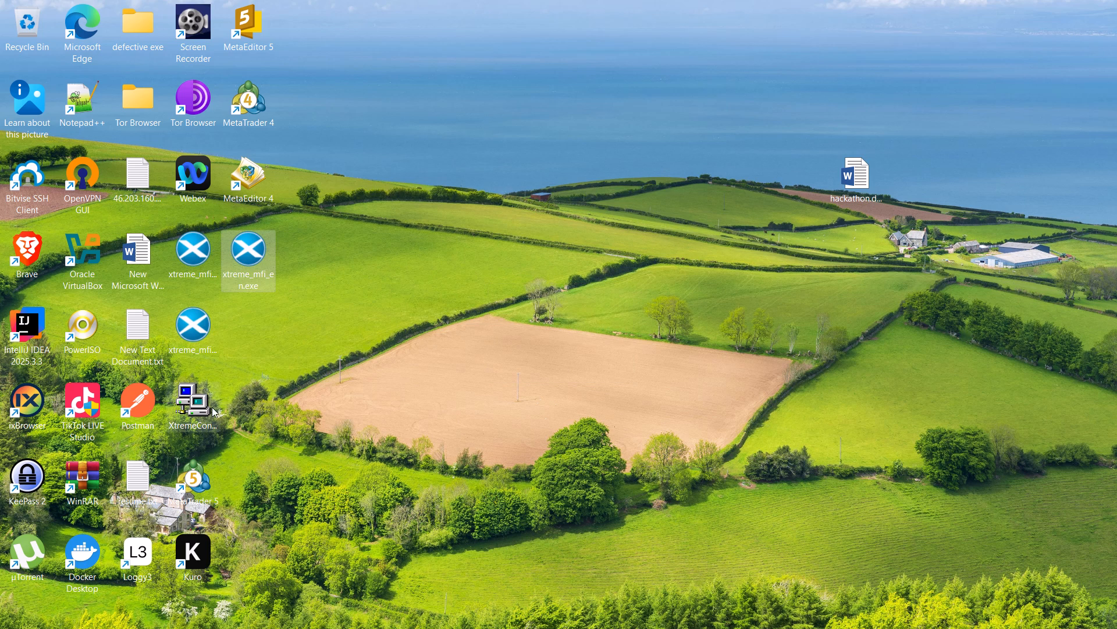
Open XtremeConnector and reconfirm the server configuration with server 10.0.0.20, username root, port 3306 and the MyODBC 3.51 Driver.
double_click(202, 407)
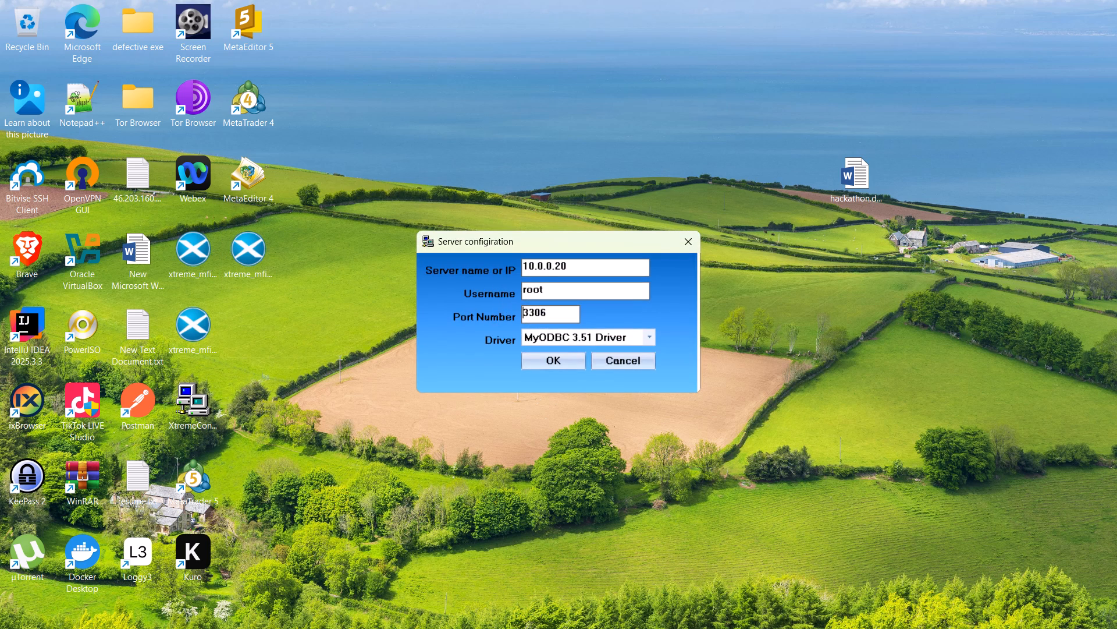
click(560, 359)
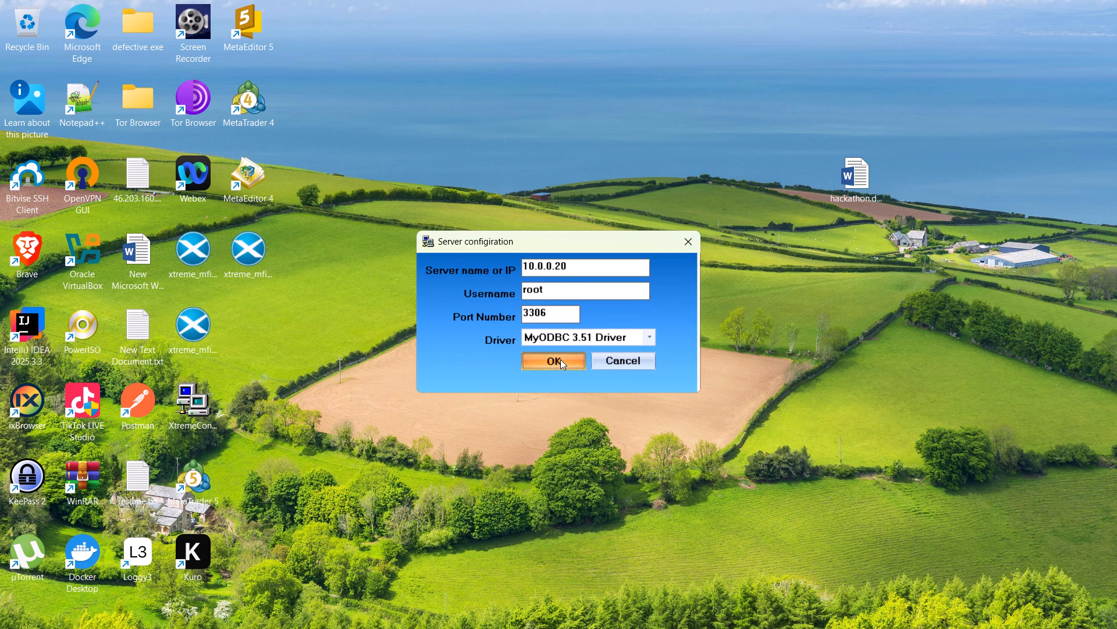
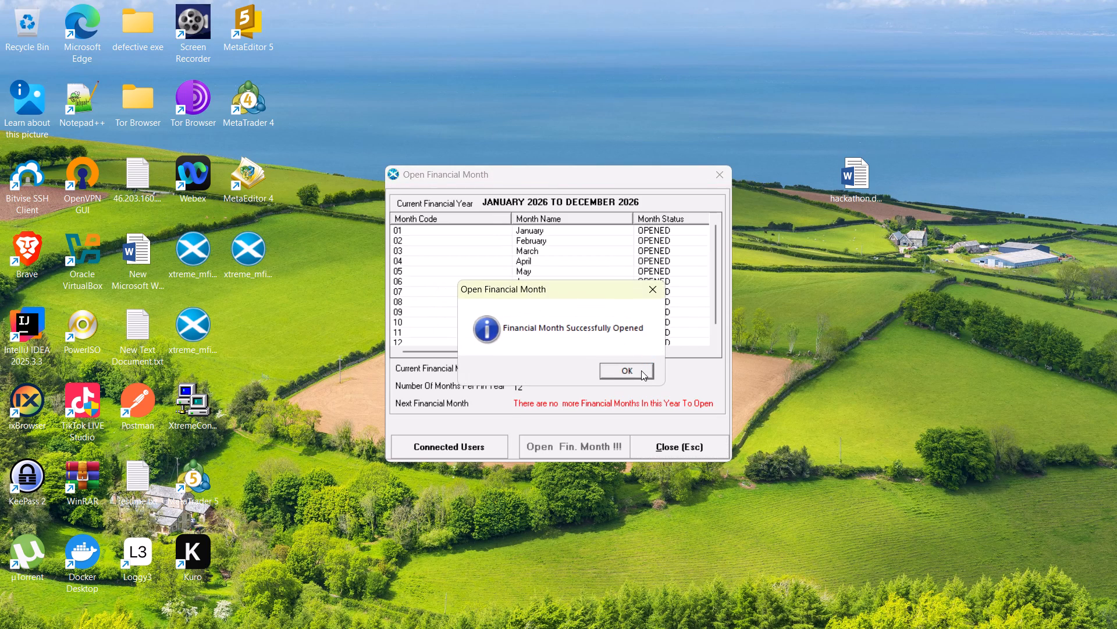
Acknowledge the Open Financial Month messages to finish the month opening.
click(641, 370)
click(624, 372)
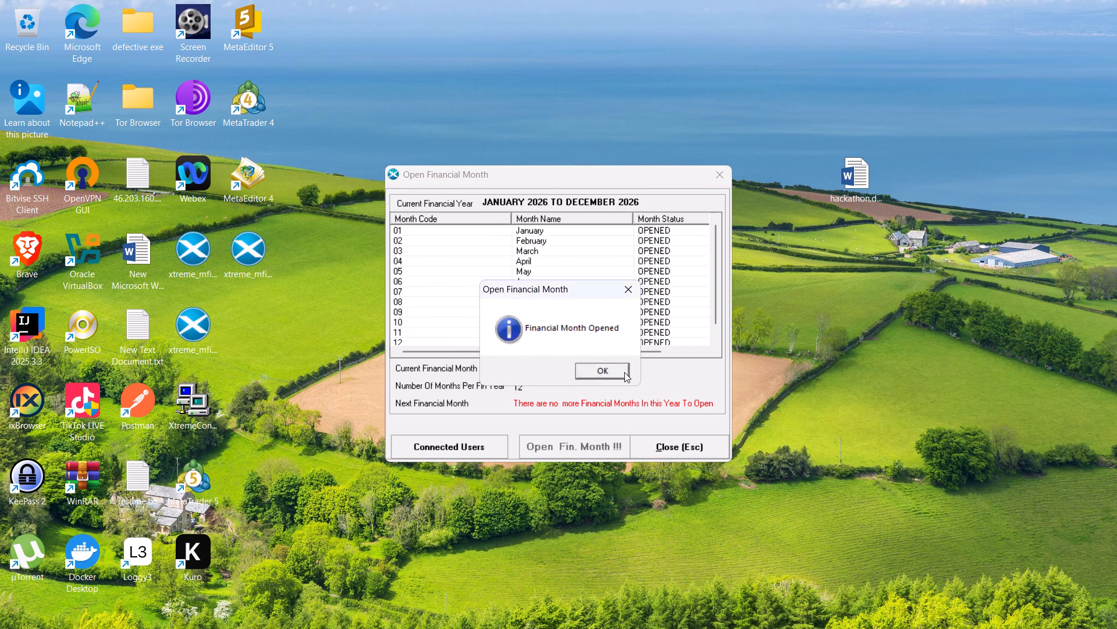
click(649, 369)
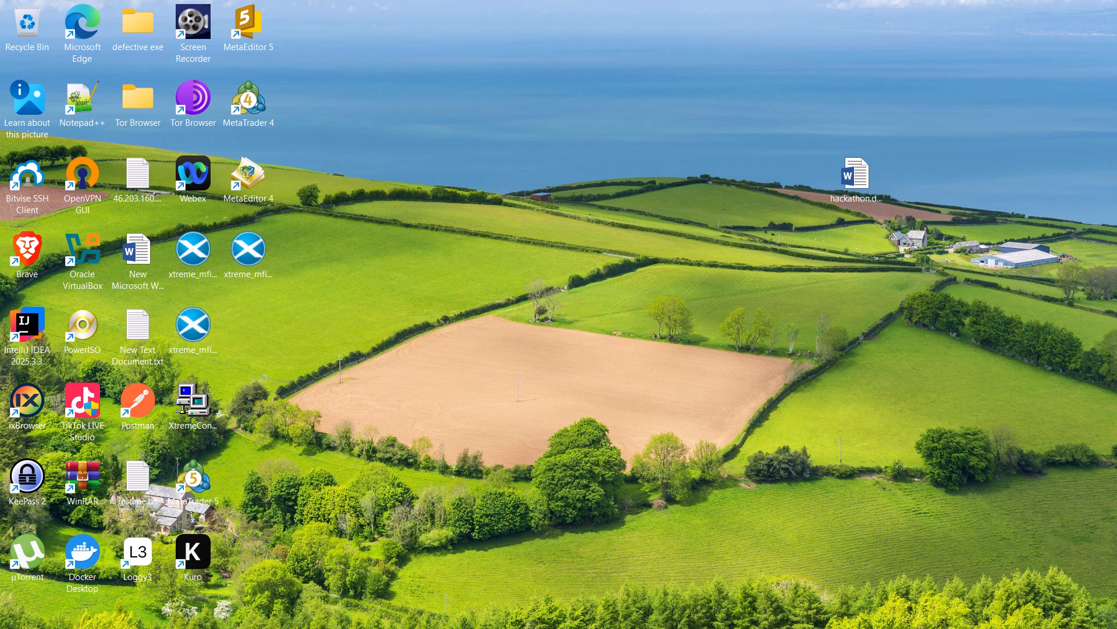
Relaunch FinE-Xtreme from the xtreme_mfi_en.exe file on the desktop and enter the system from its start screen.
click(857, 610)
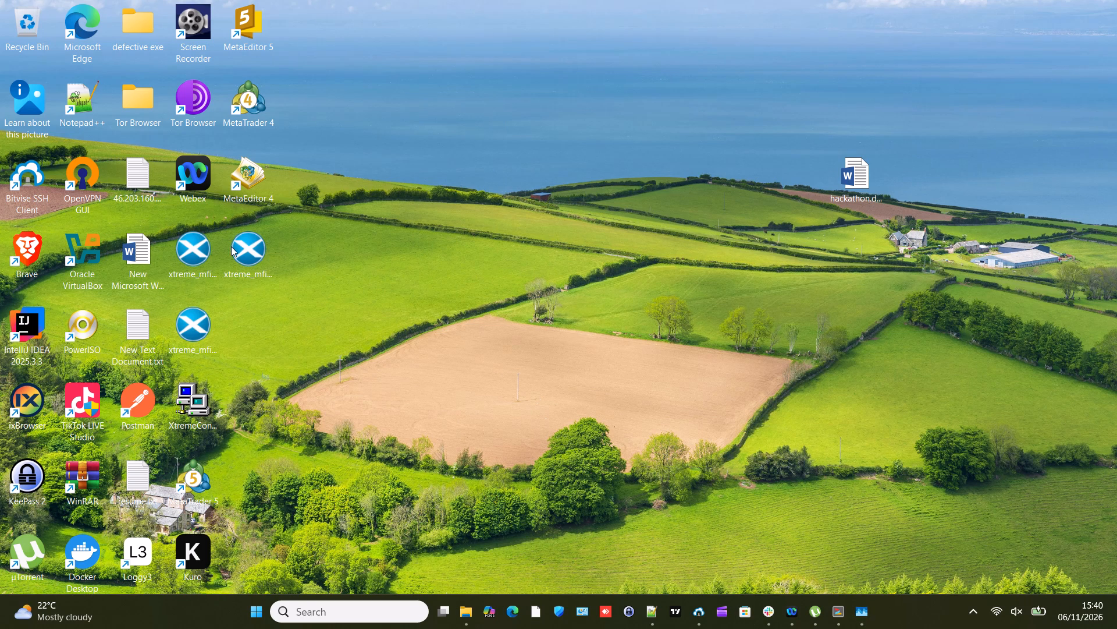
double_click(230, 246)
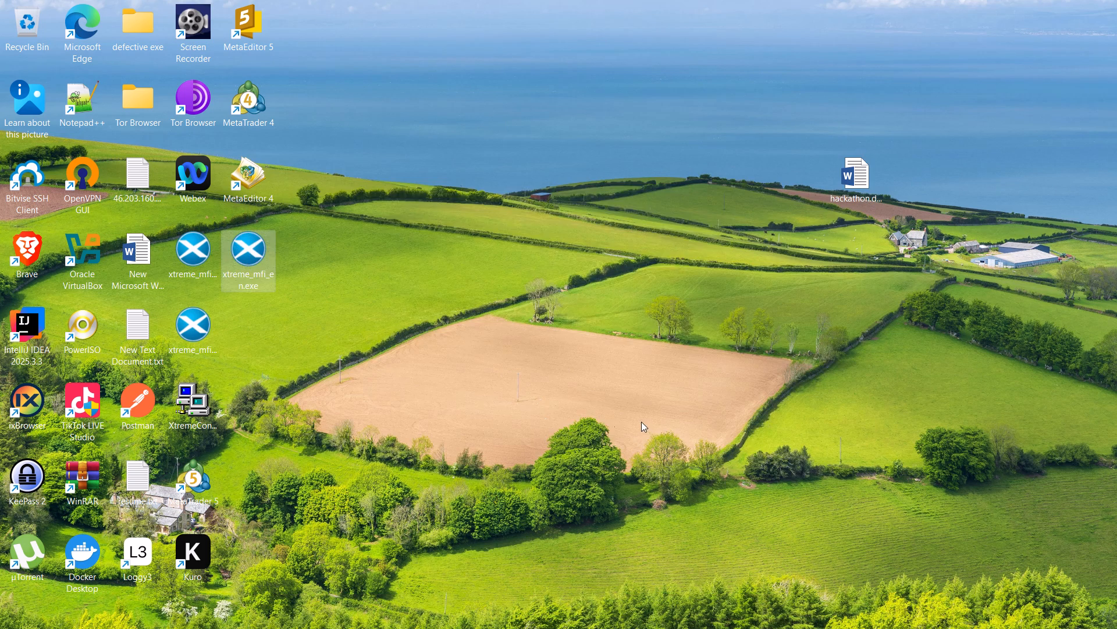